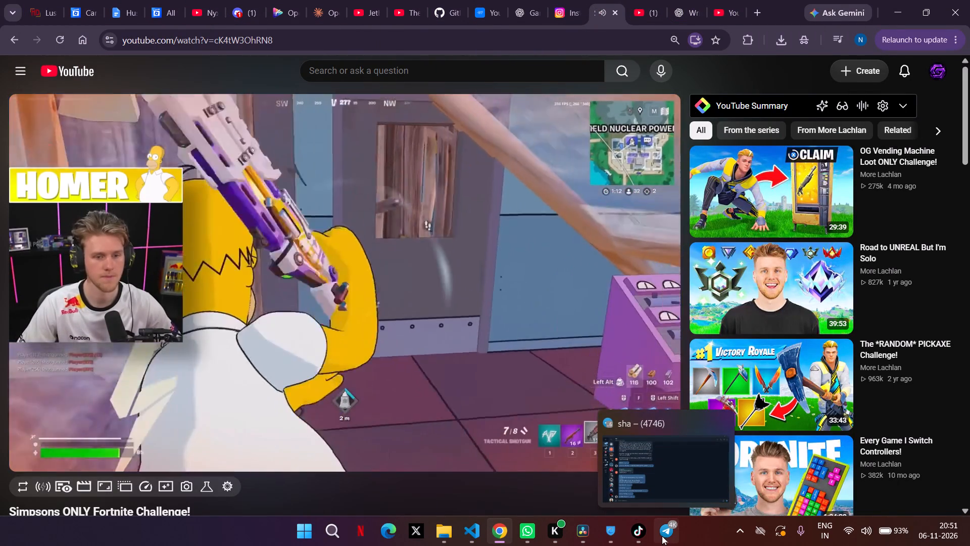
Switch to DaVinci Resolve and play back the opening of Timeline 1 from its start several times.
left_click(643, 534)
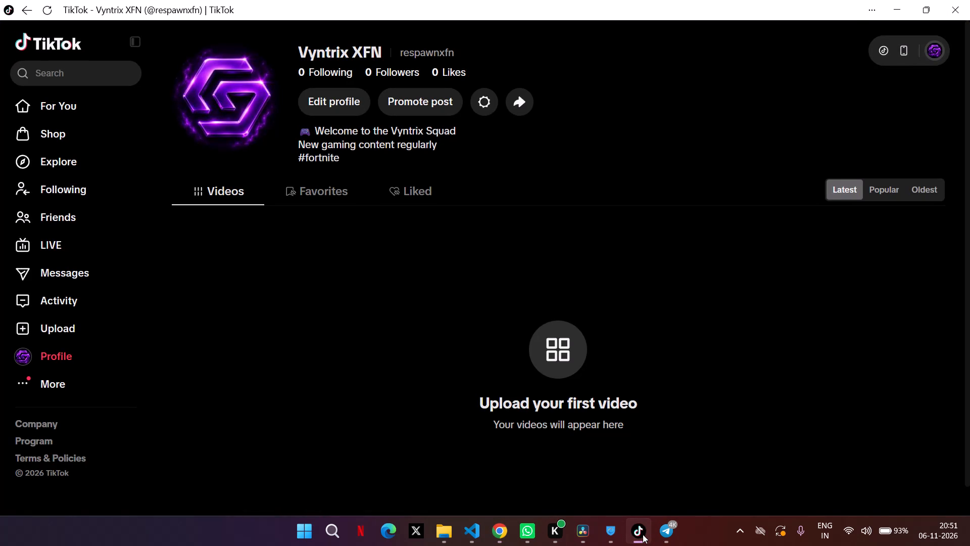
left_click(589, 536)
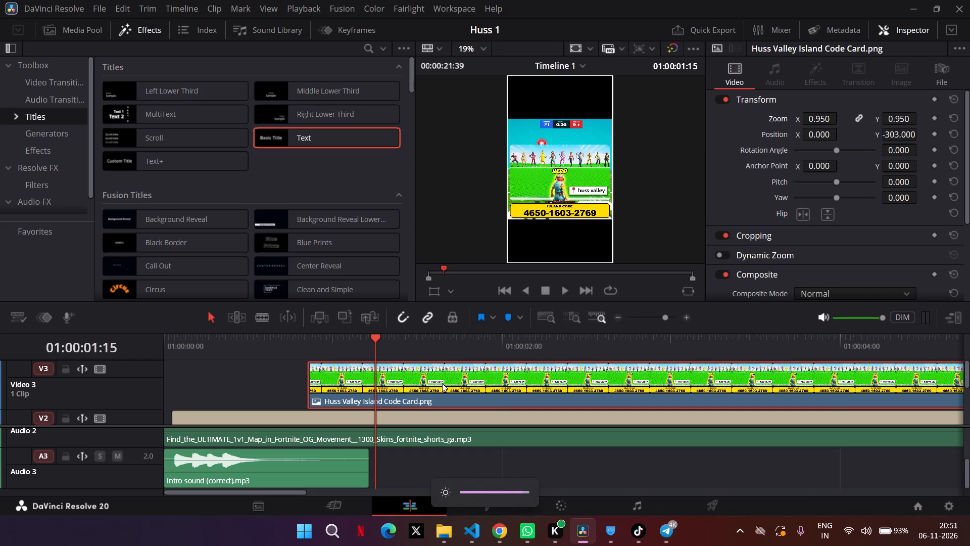
left_click_drag(189, 342, 158, 343)
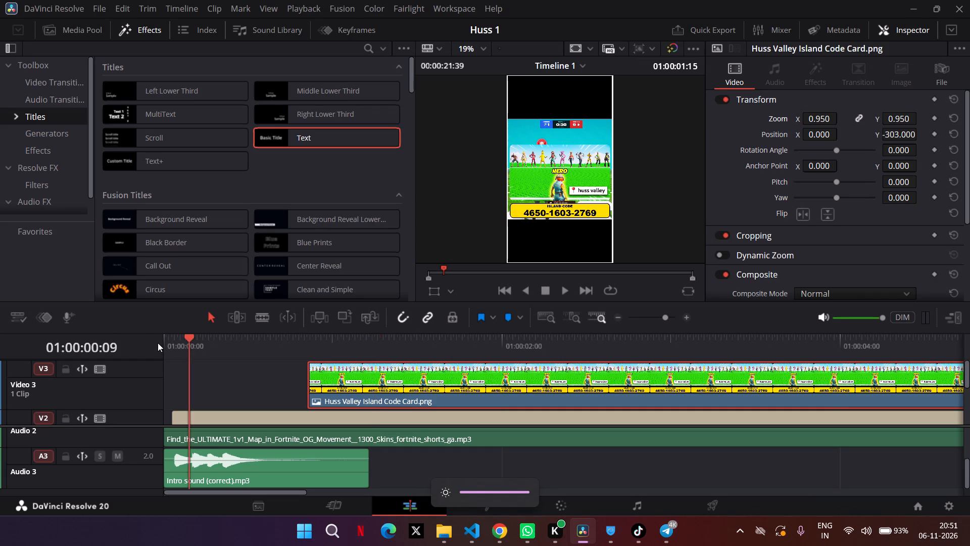
left_click_drag(158, 343, 149, 342)
key("space")
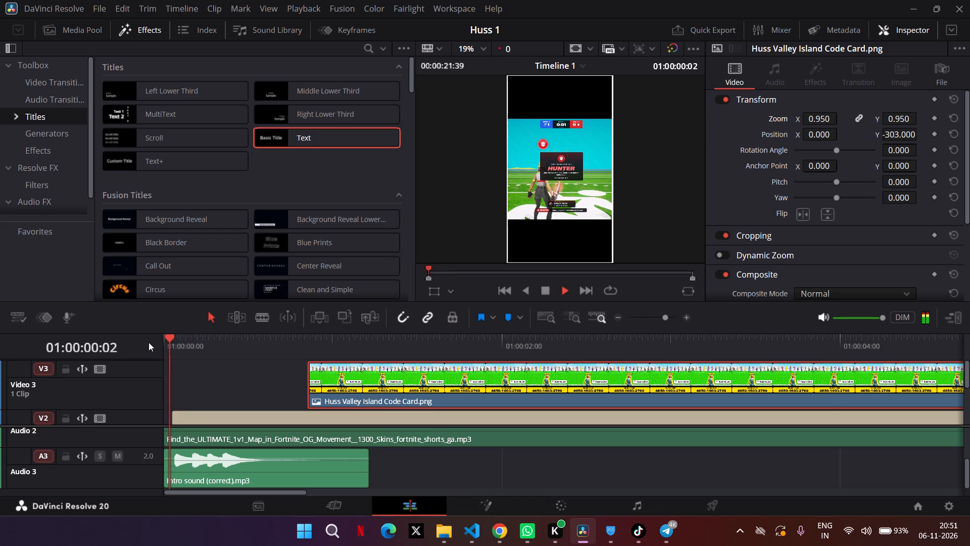
key("space")
left_click_drag(179, 342, 159, 342)
key("space")
key("space")
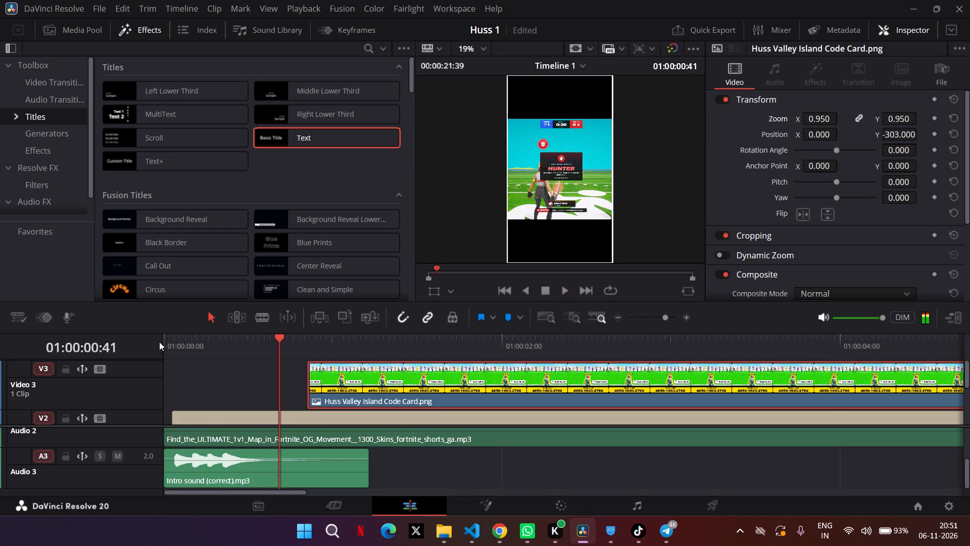
scroll(202, 362, "down", 1)
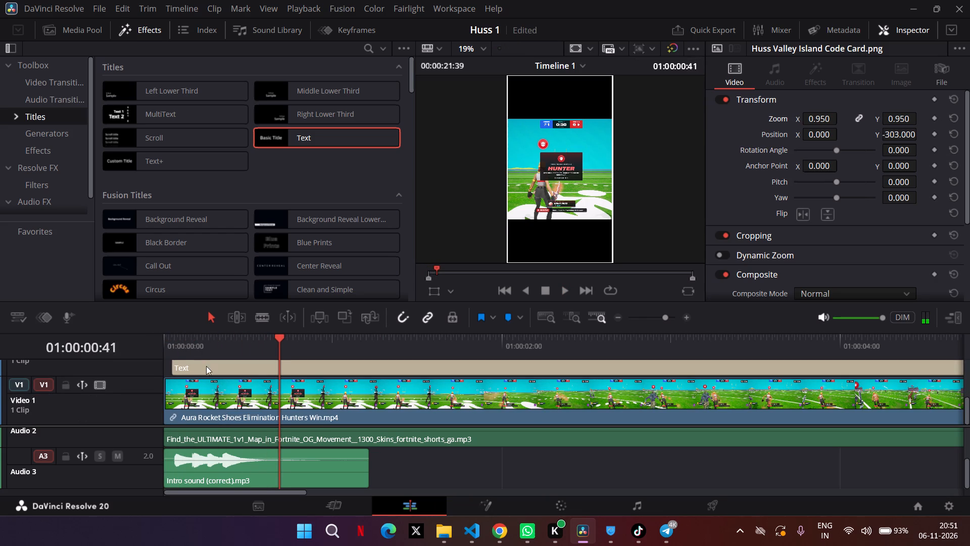
left_click(171, 343)
key("space")
key("space")
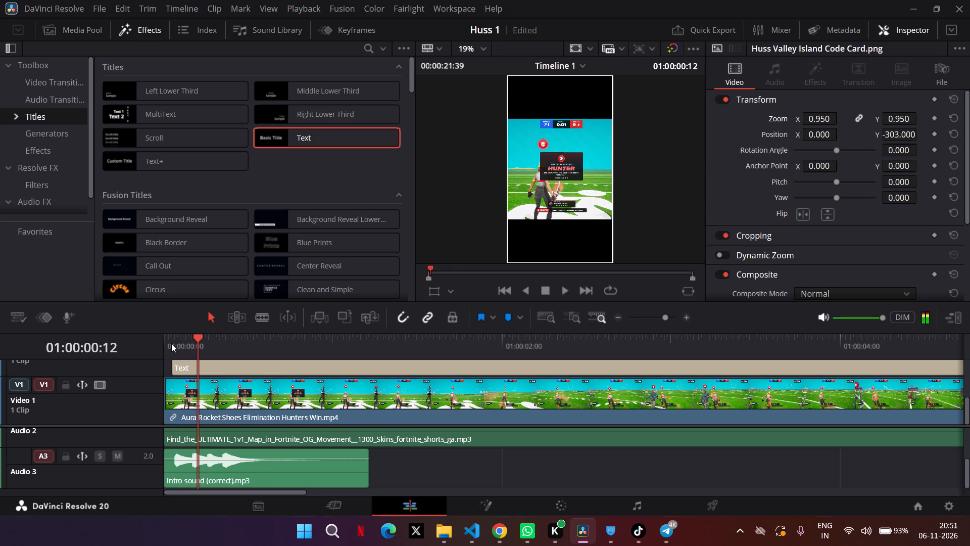
Select the empty Text title clip above the gameplay video and open its rich text for editing.
left_click(195, 371)
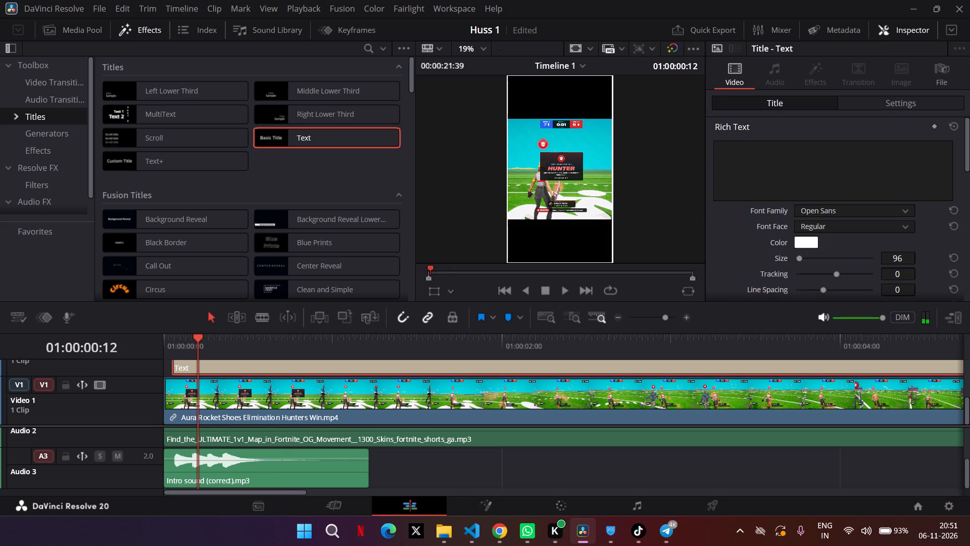
left_click(753, 151)
key("j")
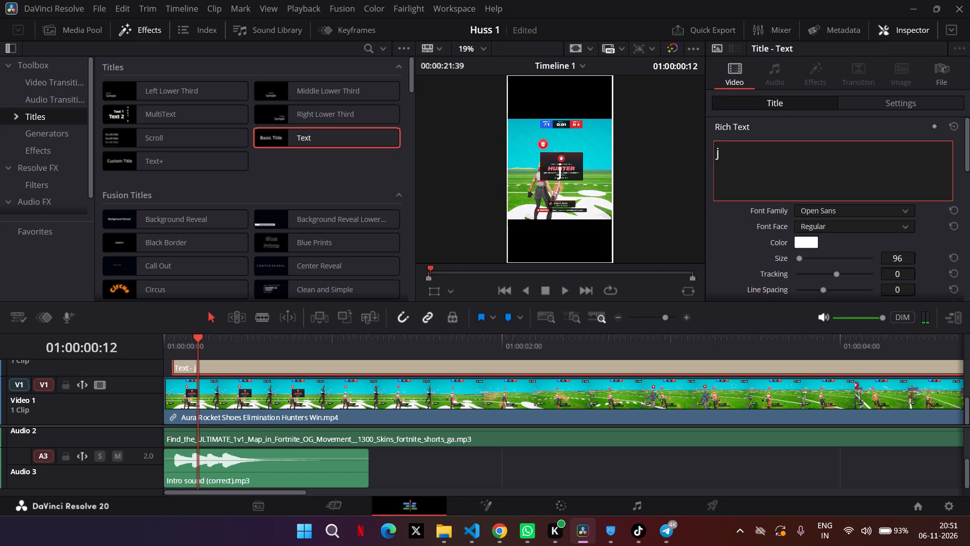
key("BackSpace")
Switch to Chrome and examine the caption wording on the nyxeu7 YouTube channel's Shorts.
left_click(507, 535)
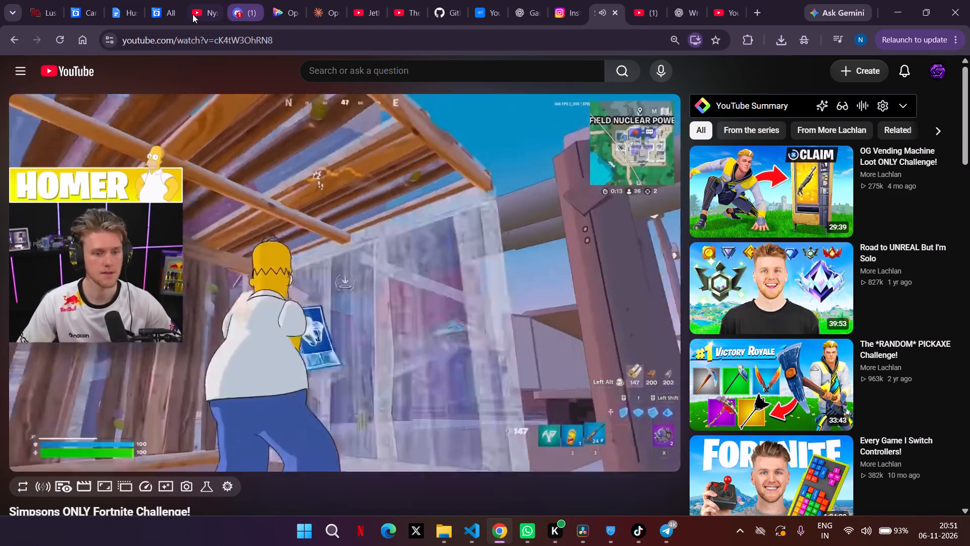
left_click(192, 14)
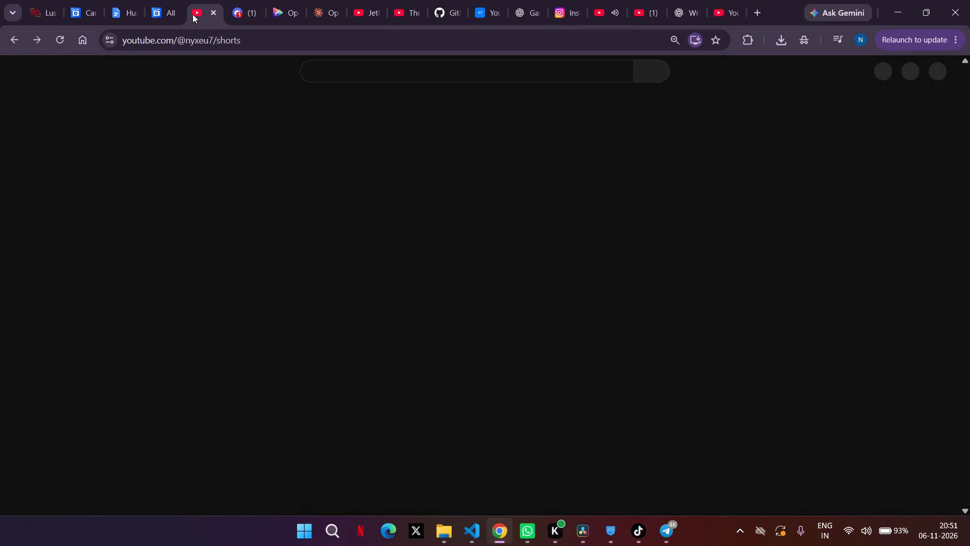
scroll(304, 287, "down", 3)
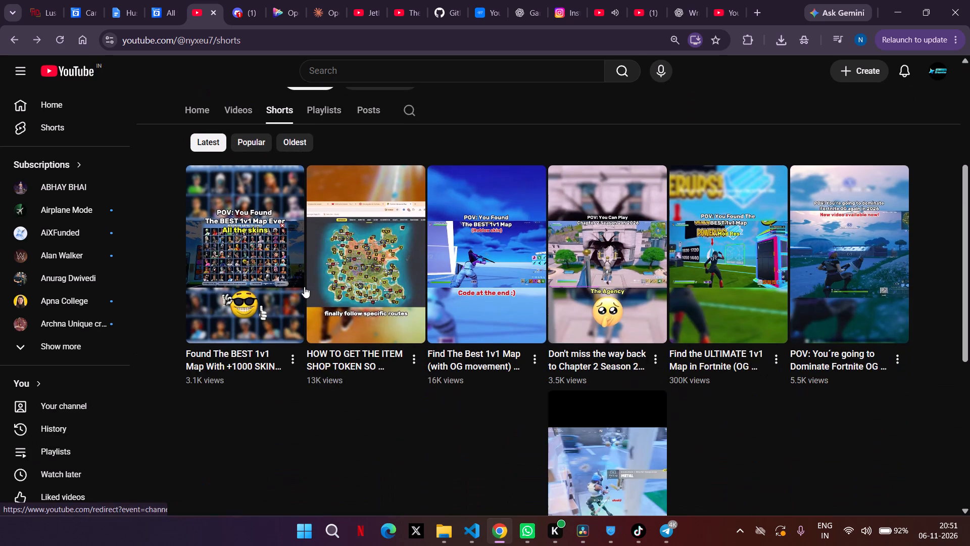
scroll(416, 281, "down", 1)
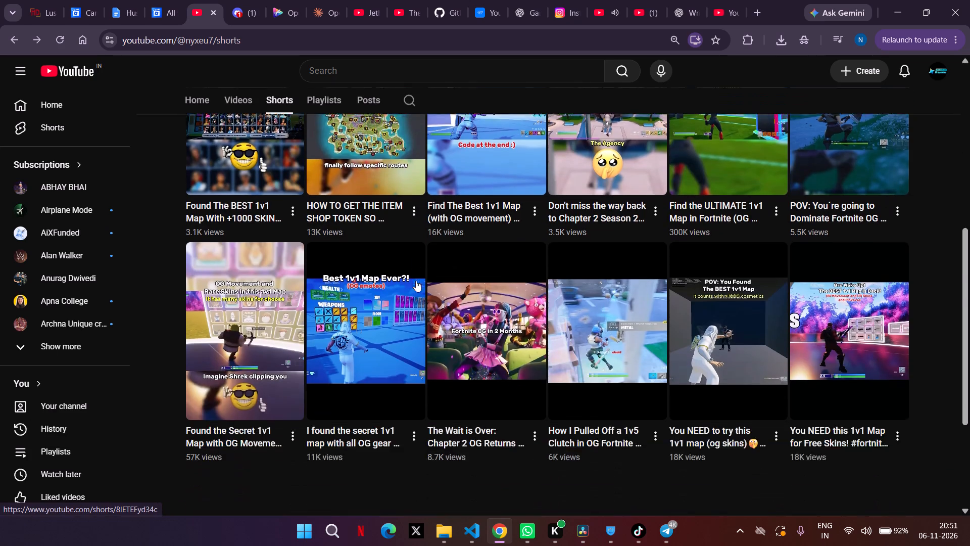
scroll(416, 281, "down", 2)
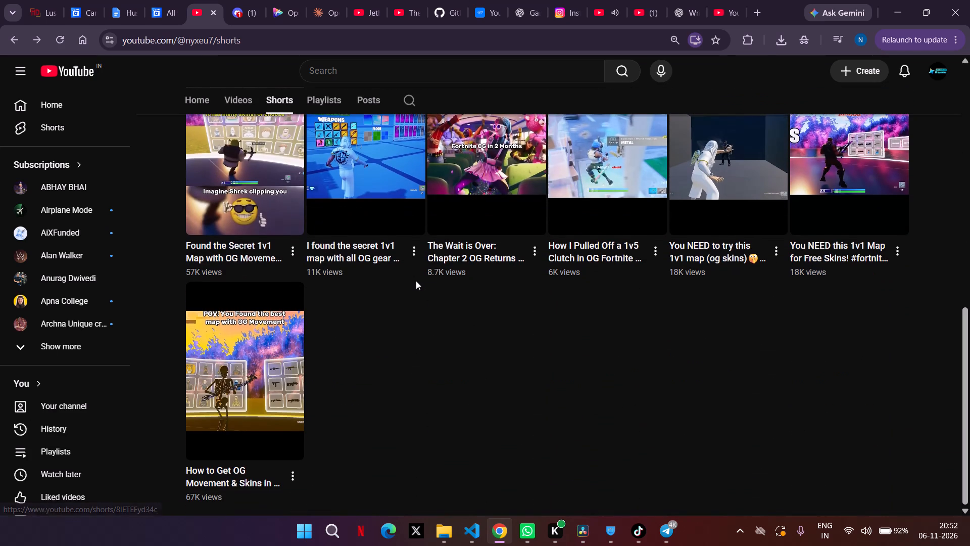
scroll(416, 281, "down", 1)
scroll(416, 281, "up", 3)
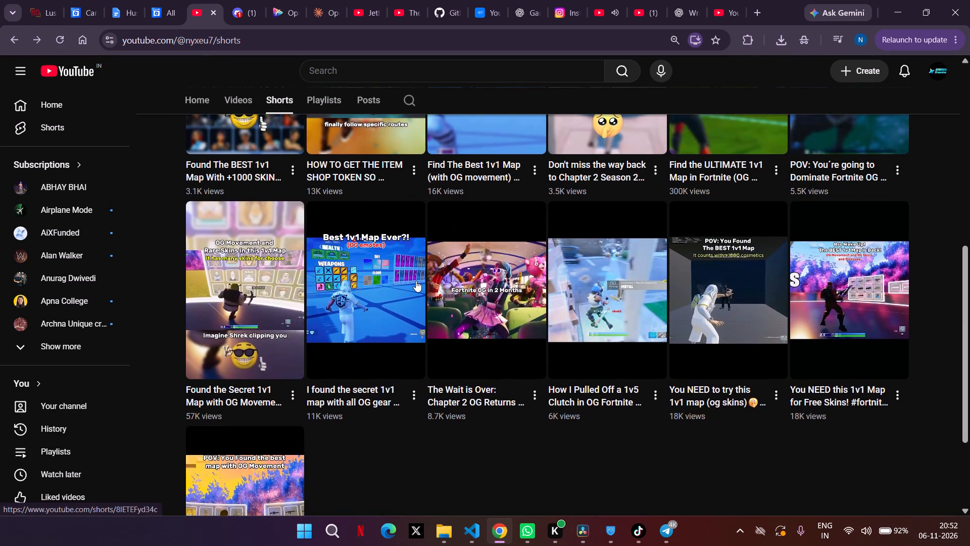
scroll(416, 281, "up", 3)
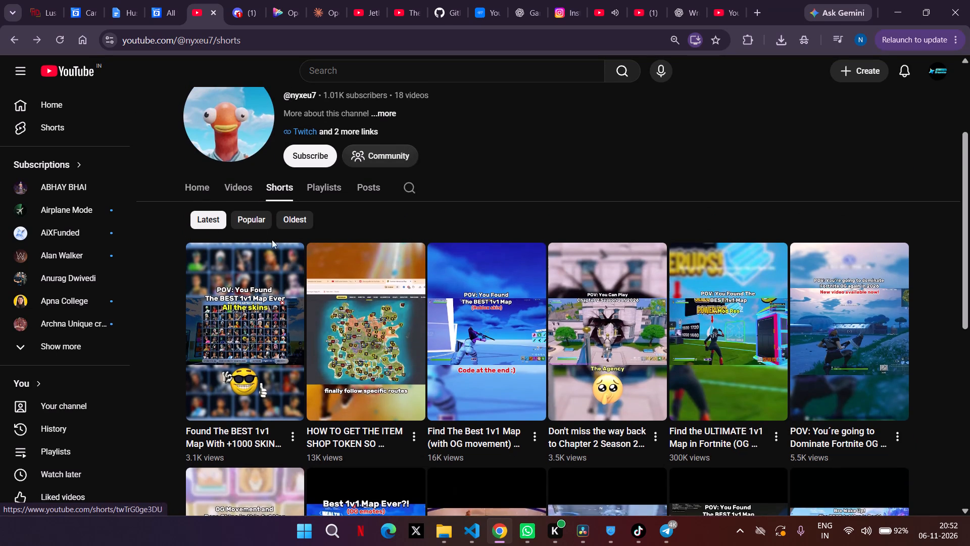
Sort the channel's Shorts by Popular, open the top "Find the ULTIMATE 1v1 Map" Short, and review the other Shorts' captions.
left_click(250, 215)
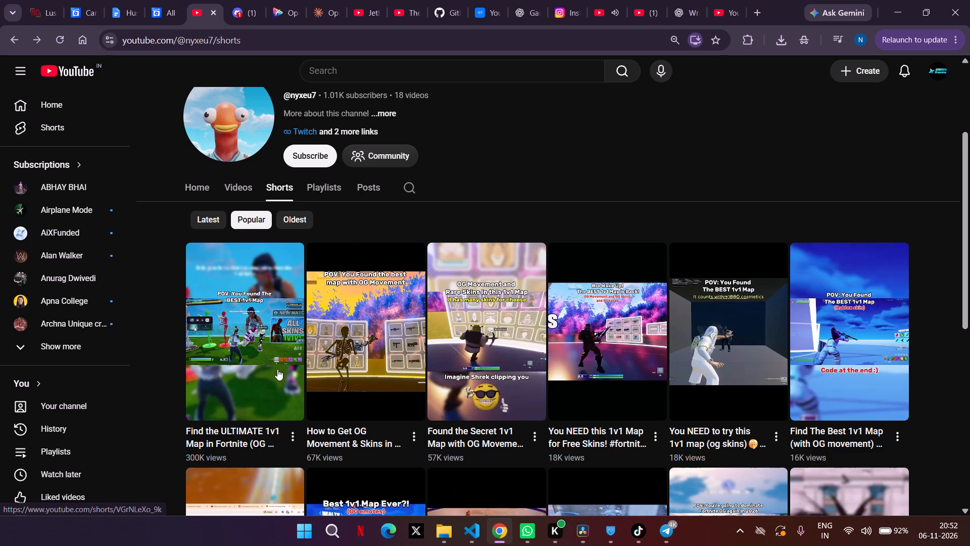
scroll(277, 369, "up", 2)
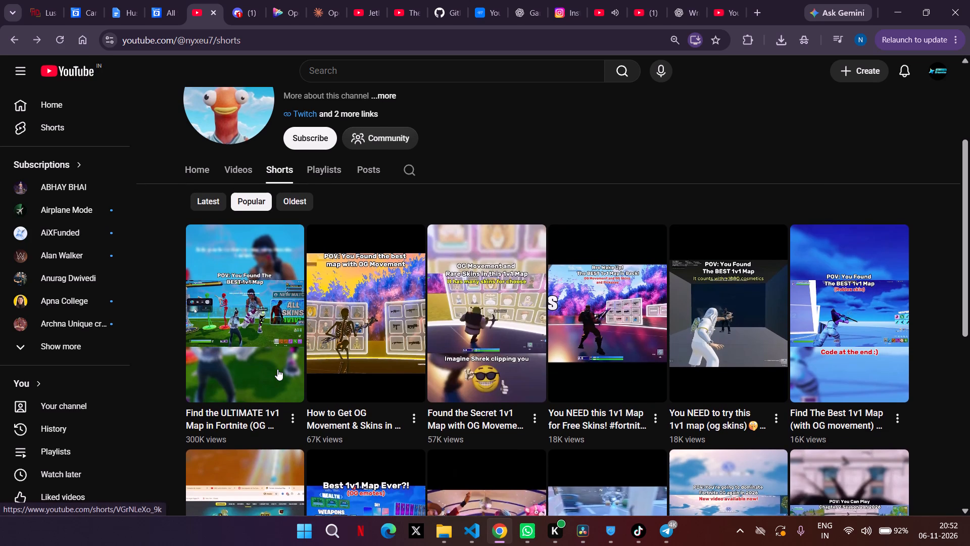
scroll(277, 369, "up", 1)
left_click(277, 369)
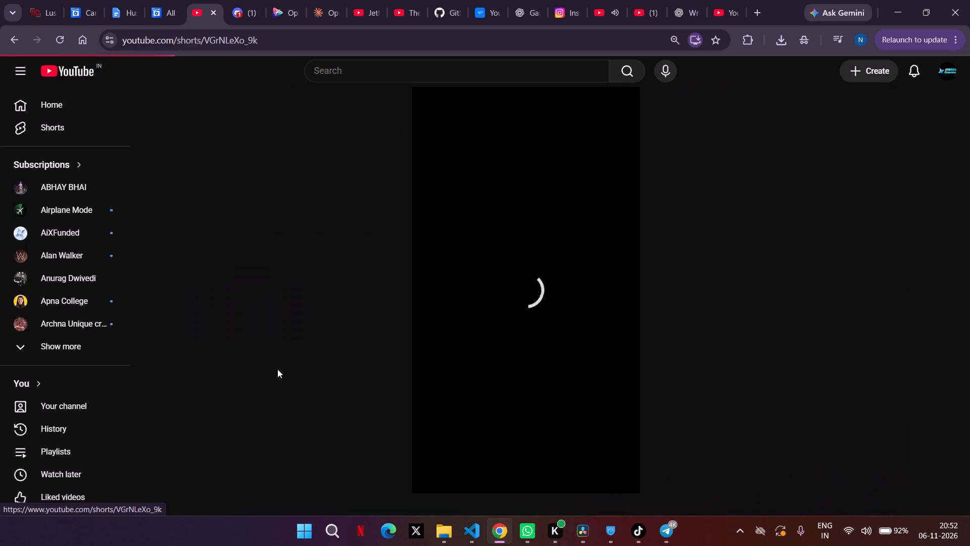
scroll(421, 256, "right", 5)
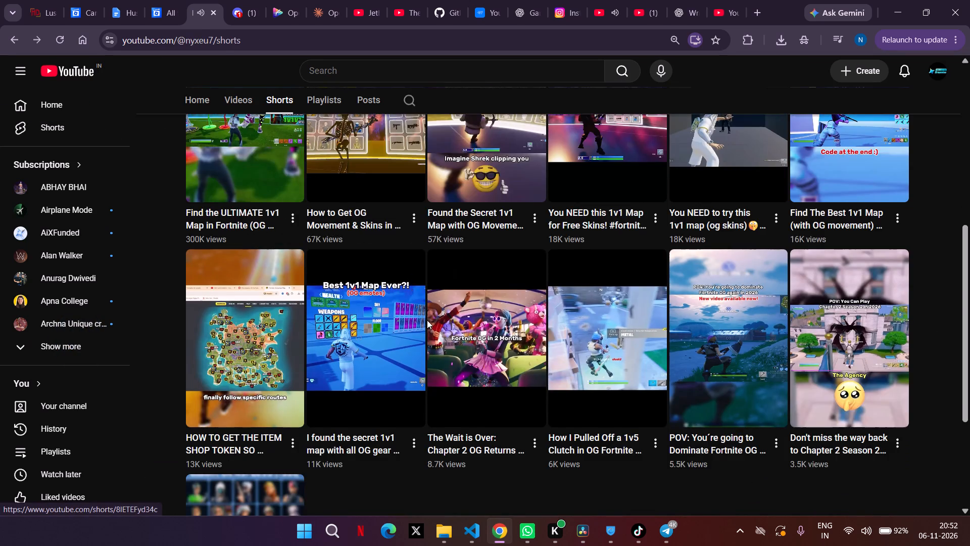
scroll(427, 320, "down", 4)
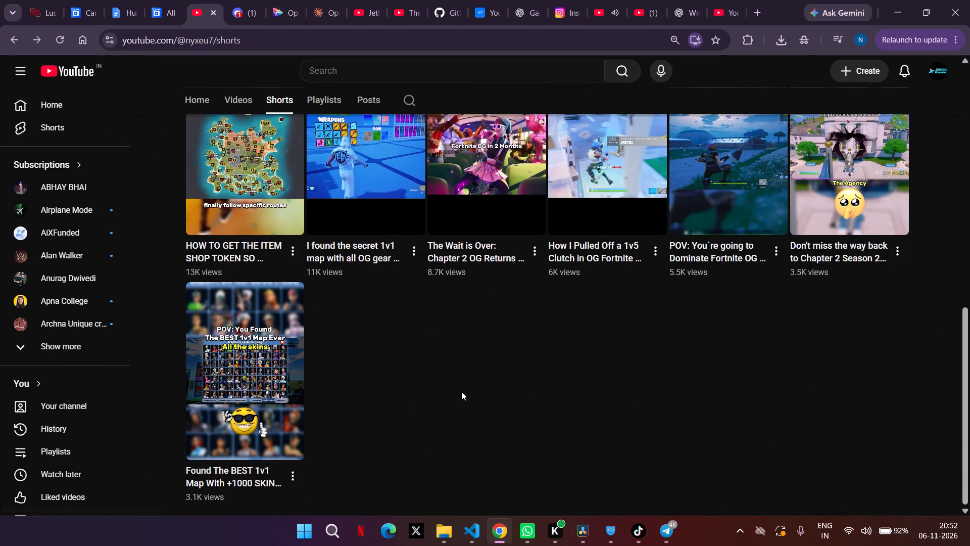
scroll(461, 391, "up", 1)
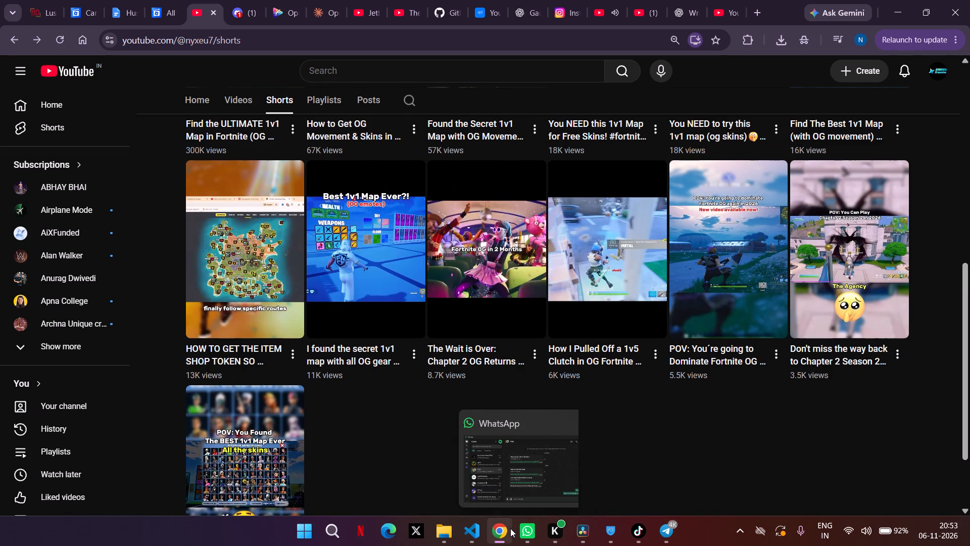
Return to DaVinci Resolve and begin the title clip's text with "Pov: y".
left_click(589, 533)
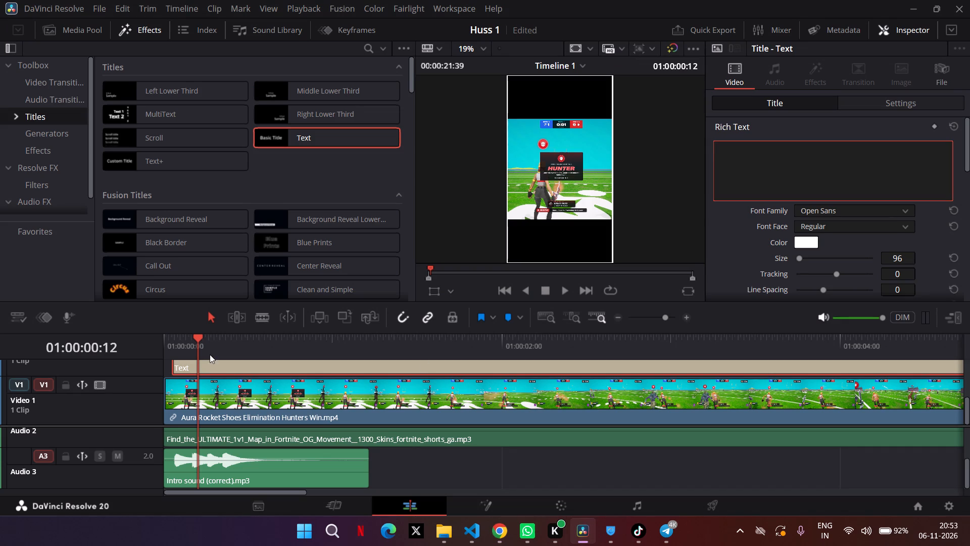
type("You")
key("BackSpace")
key("BackSpace")
key("BackSpace")
type("Pov")
key("BackSpace")
key("BackSpace")
type("OV")
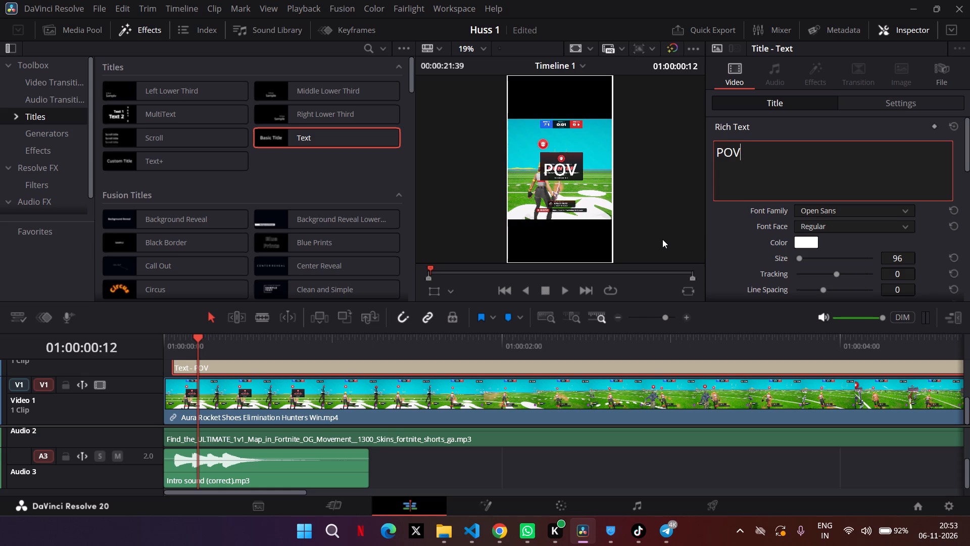
key("BackSpace")
key("BackSpace")
type("ov")
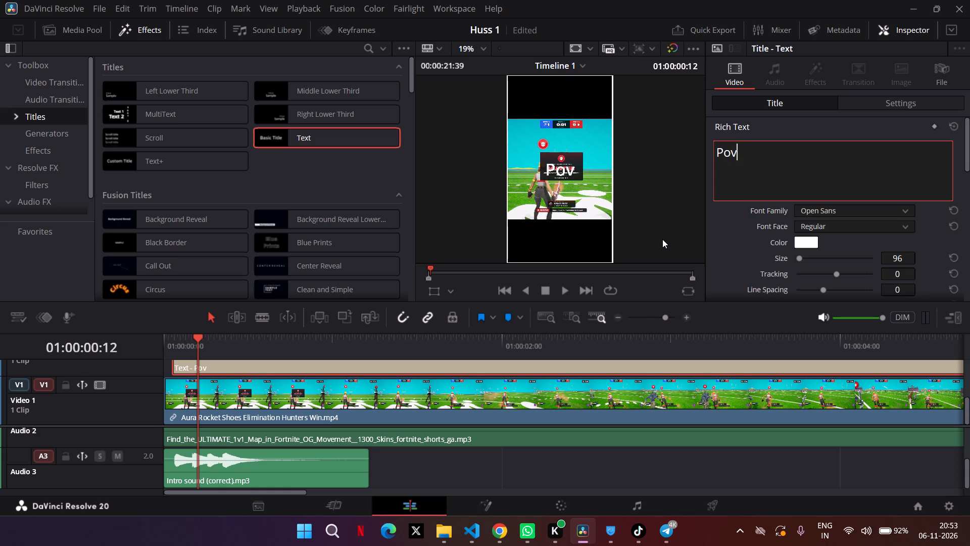
type(":")
key("space")
type("You")
key("BackSpace")
key("BackSpace")
key("BackSpace")
type("you")
key("BackSpace")
key("BackSpace")
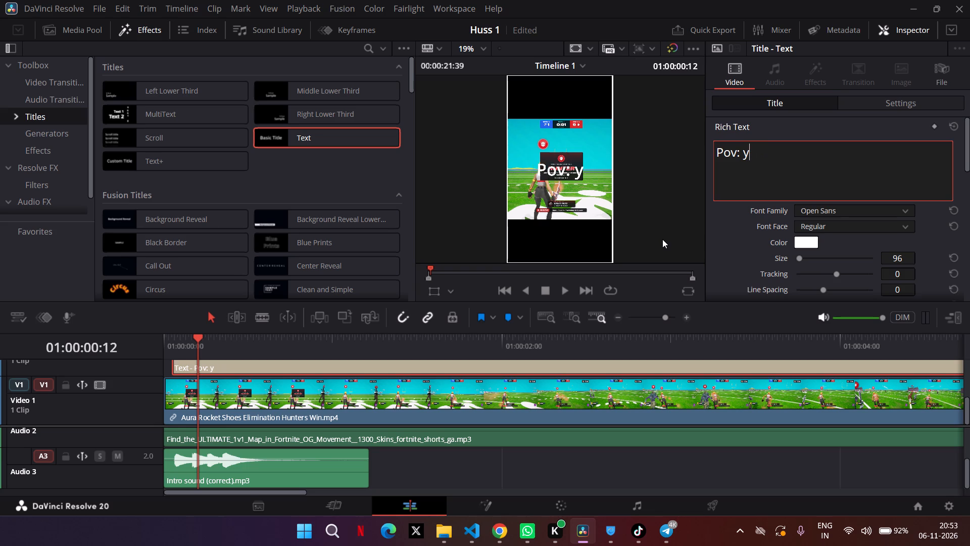
Check the reference Shorts in Chrome once more and capitalize the title's prefix as "POV".
key("alt+Tab")
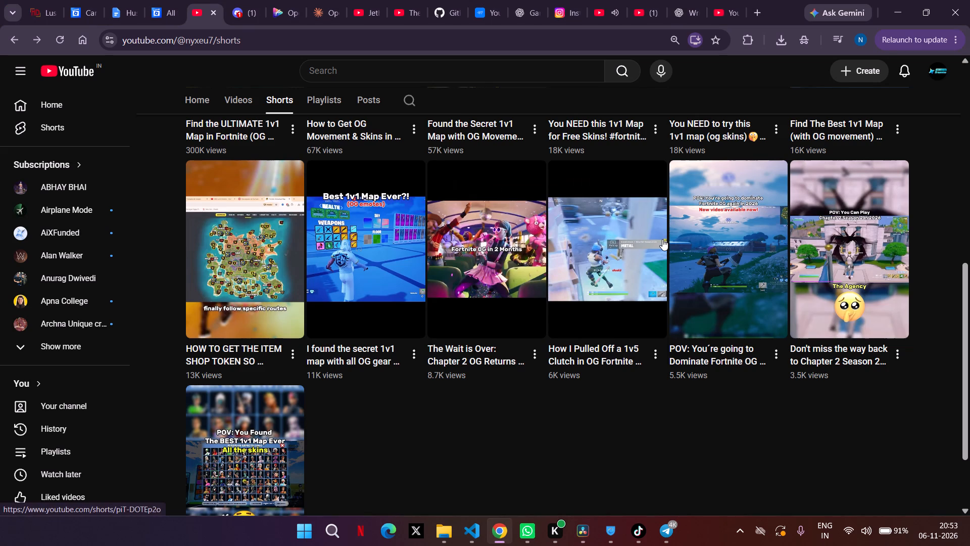
key("alt+Tab")
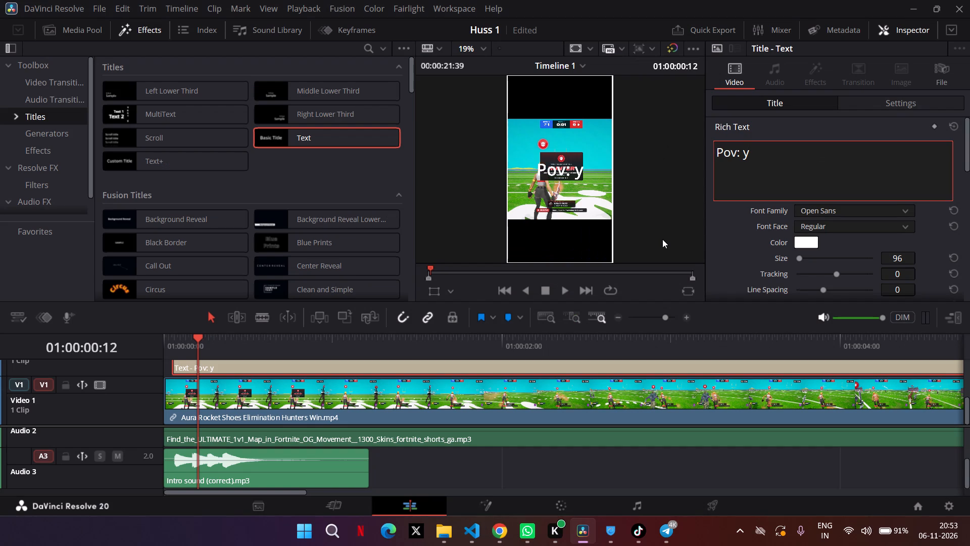
key("Left")
key("Left")
key("Left")
key("BackSpace")
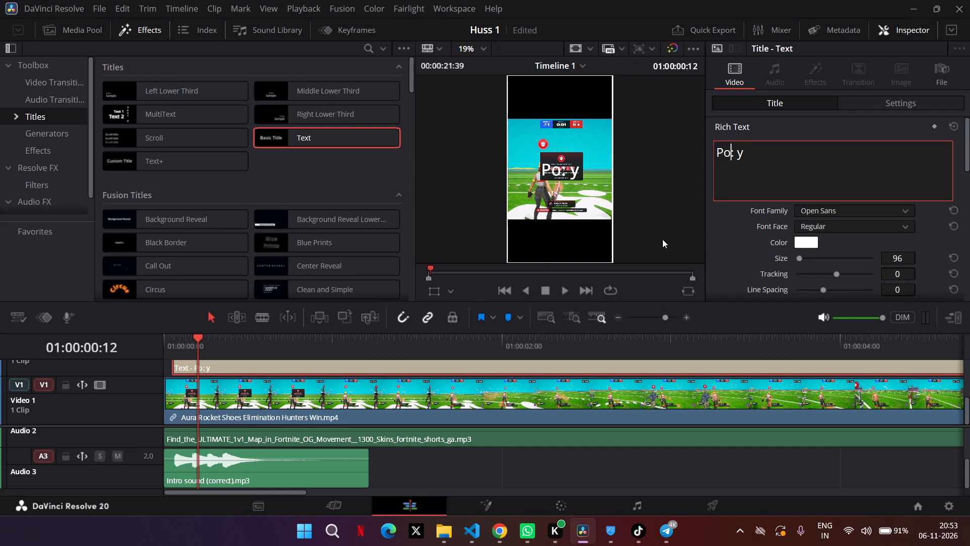
key("BackSpace")
type("OV")
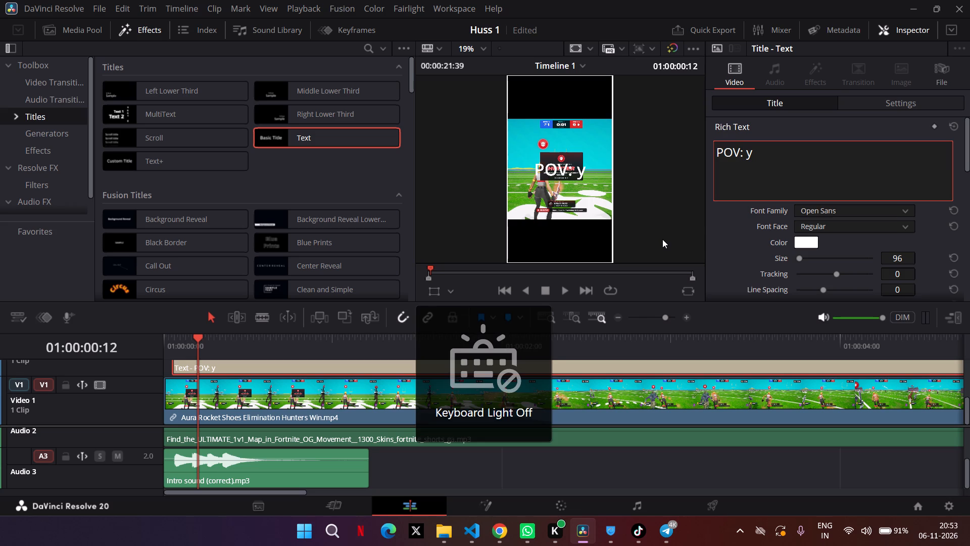
Complete the title text as "POV: You found the best map ever!".
key("Right")
key("Right")
key("Right")
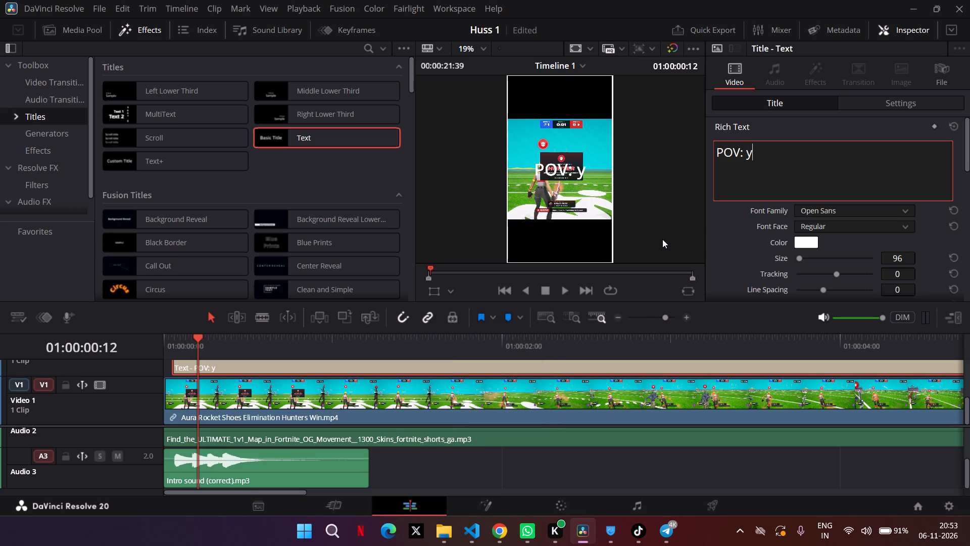
key("BackSpace")
key("shift+y")
type("ou found the")
key("space")
type("best map ever!")
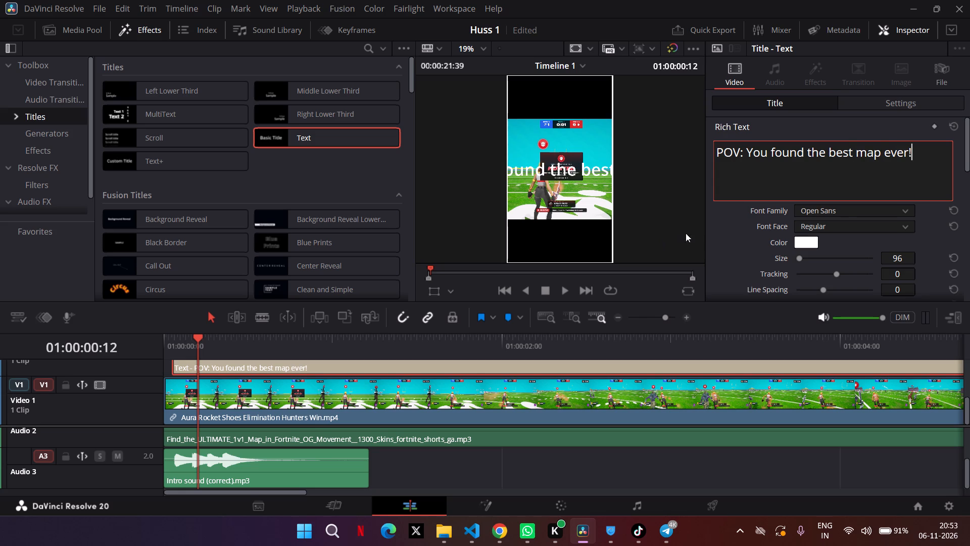
Preview installed fonts on the title text and set its font family to Sitka Banner Semibold.
left_click(833, 207)
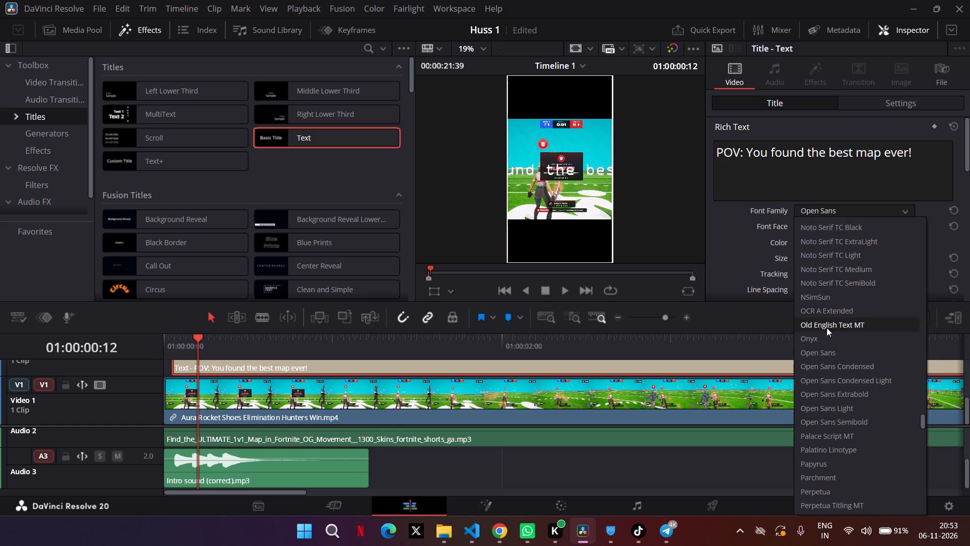
scroll(824, 361, "down", 3)
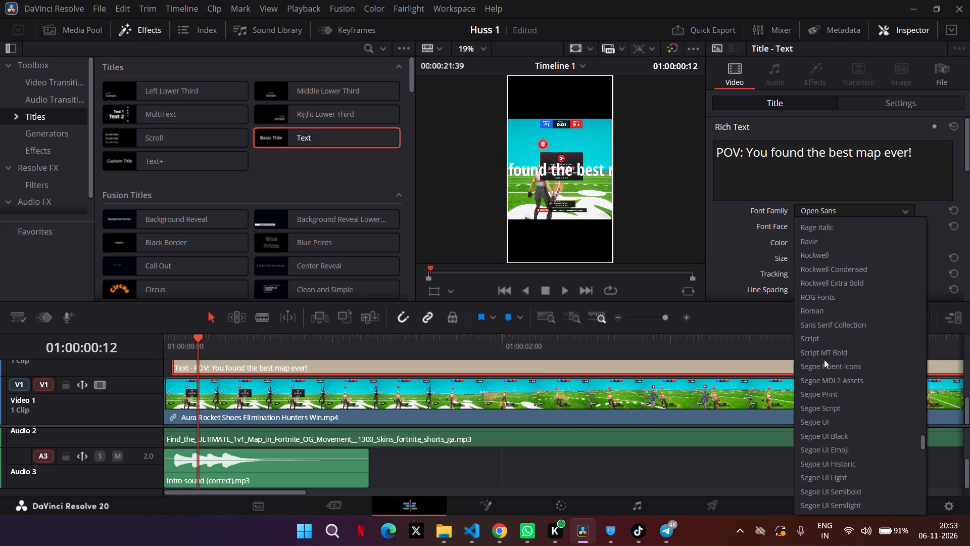
scroll(829, 331, "down", 3)
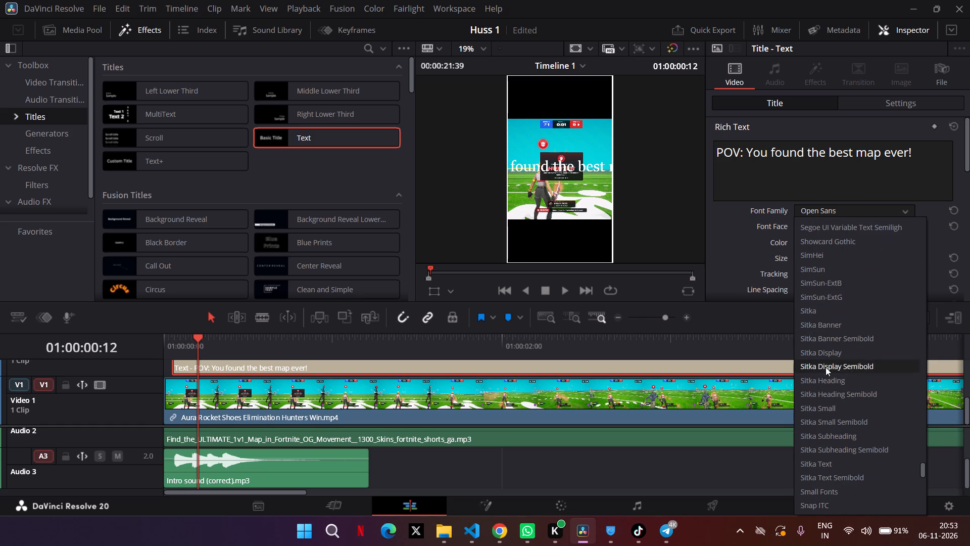
scroll(823, 405, "down", 4)
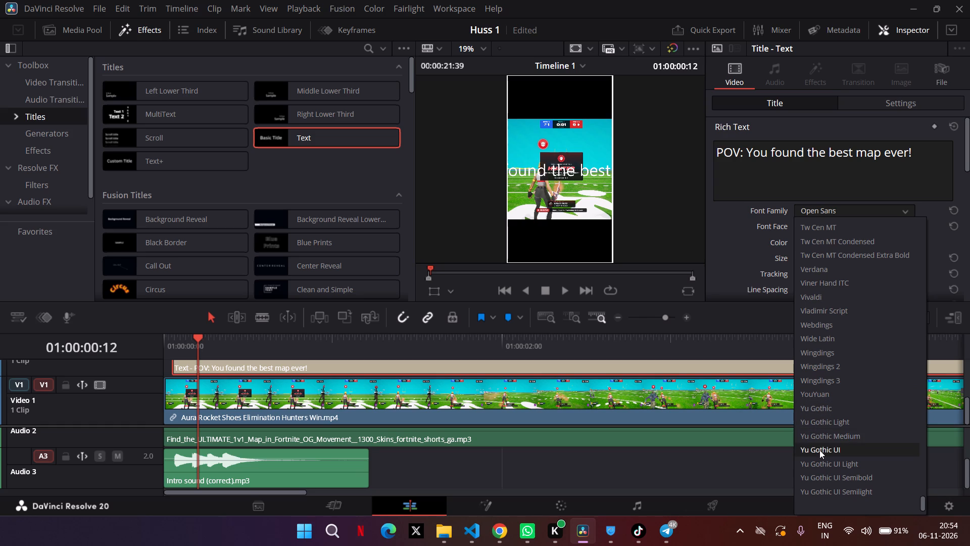
scroll(819, 438, "down", 4)
scroll(819, 438, "up", 1)
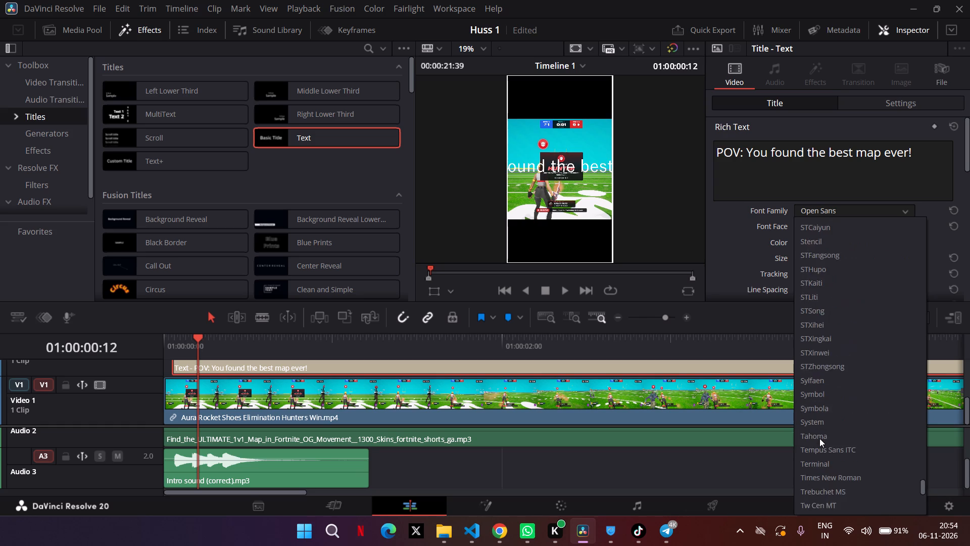
scroll(819, 438, "up", 2)
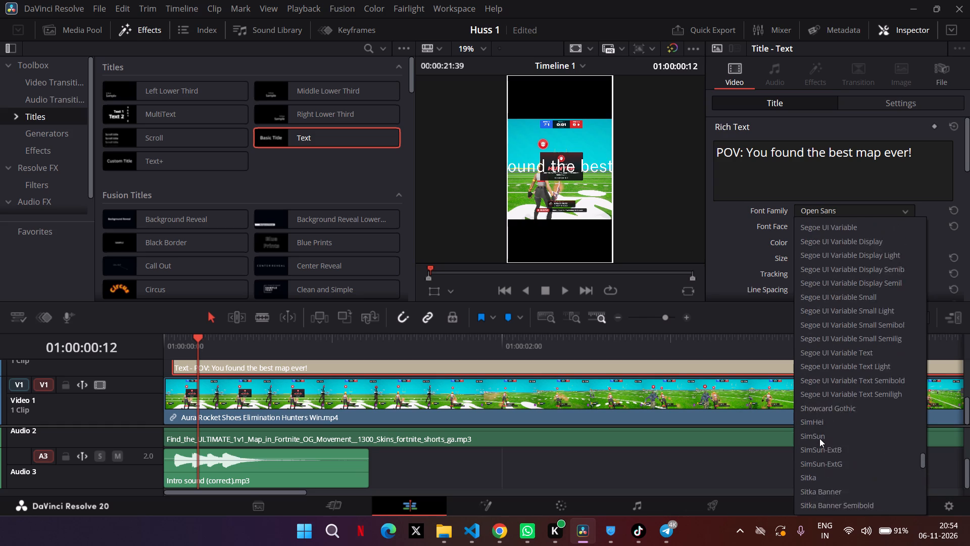
scroll(819, 438, "up", 2)
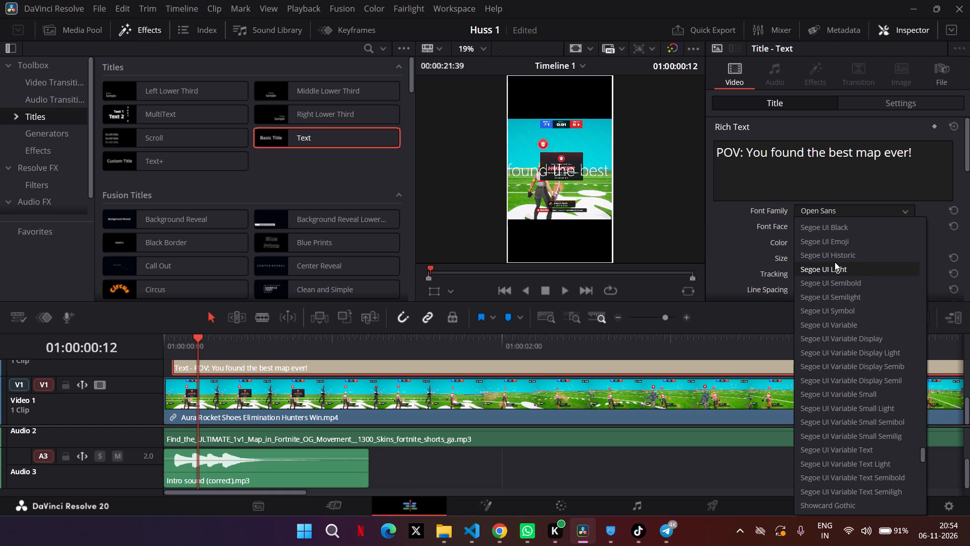
scroll(835, 262, "up", 2)
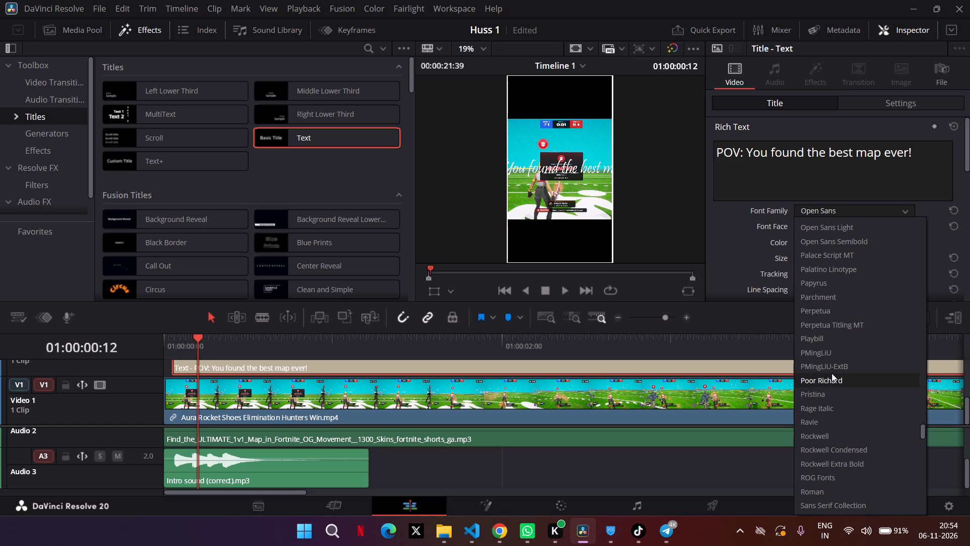
scroll(829, 391, "up", 2)
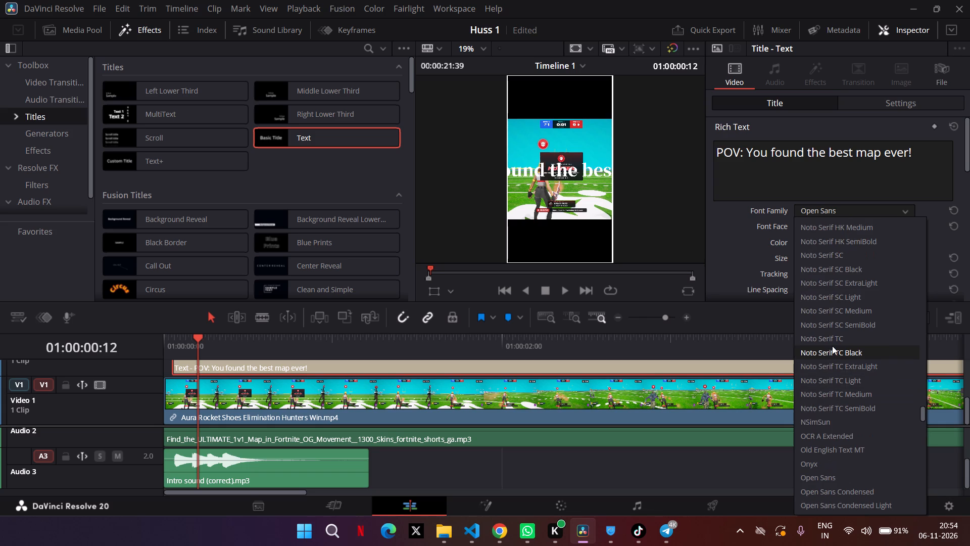
scroll(832, 346, "up", 2)
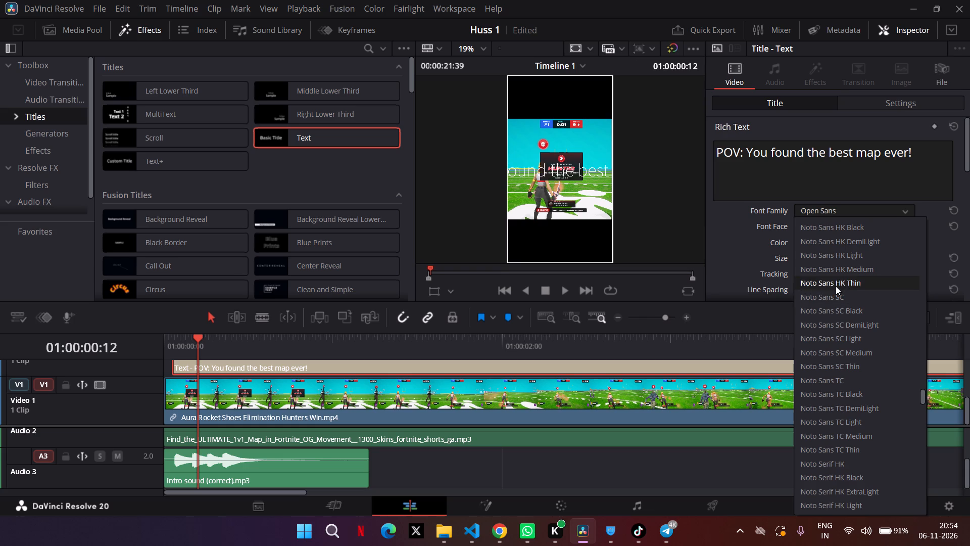
scroll(836, 286, "up", 3)
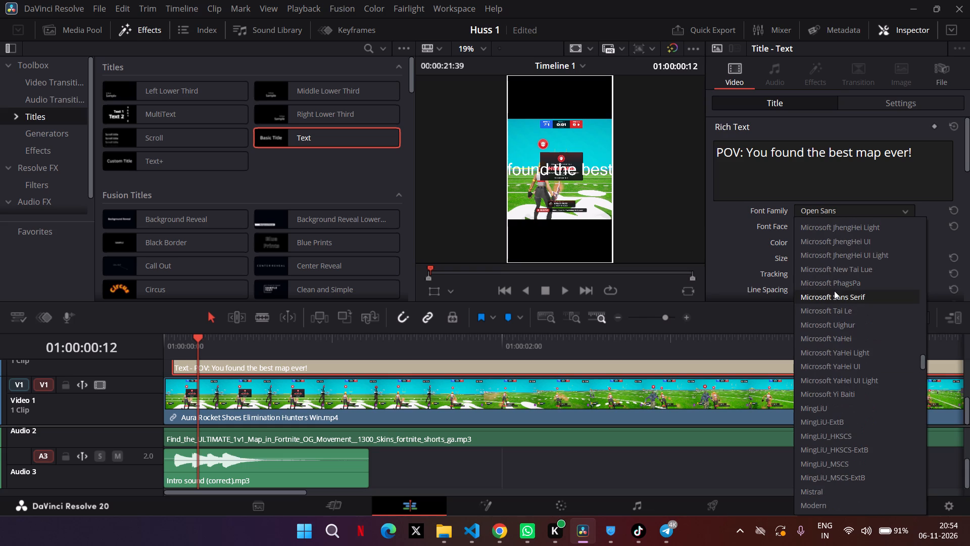
scroll(832, 259, "up", 6)
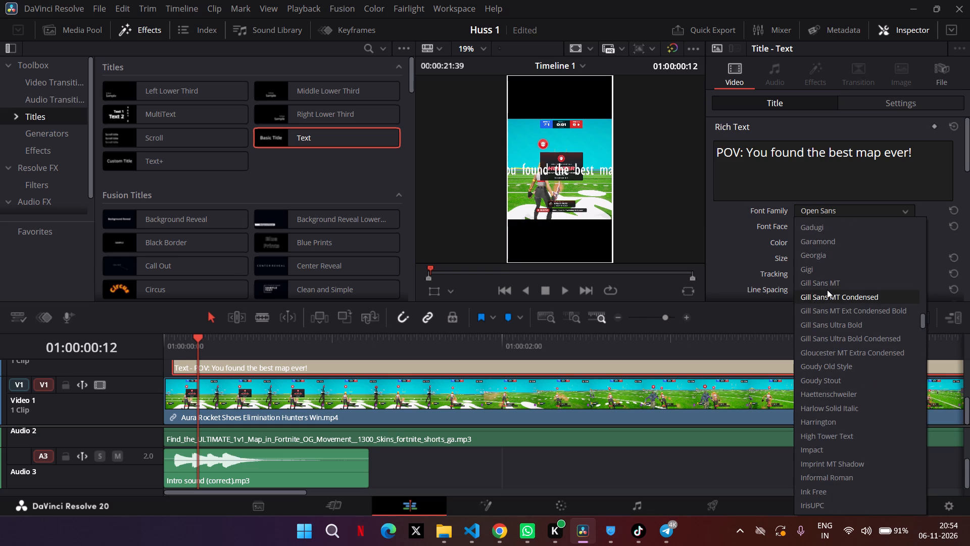
scroll(827, 286, "up", 3)
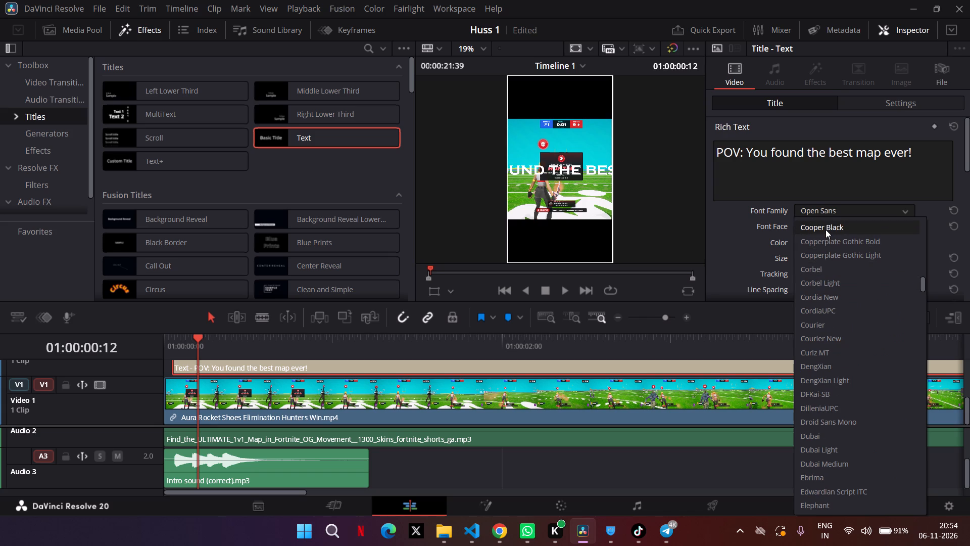
scroll(826, 219, "up", 3)
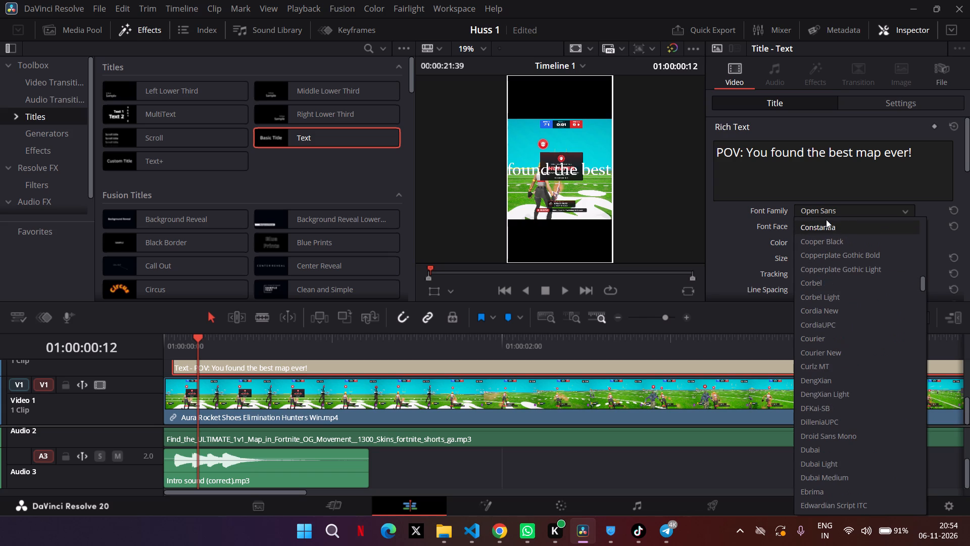
scroll(826, 219, "up", 9)
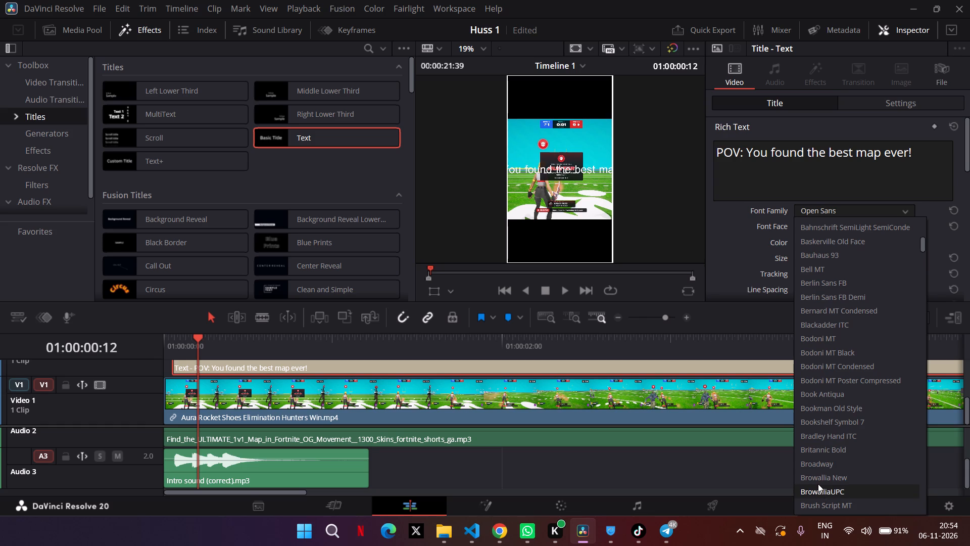
scroll(818, 484, "down", 3)
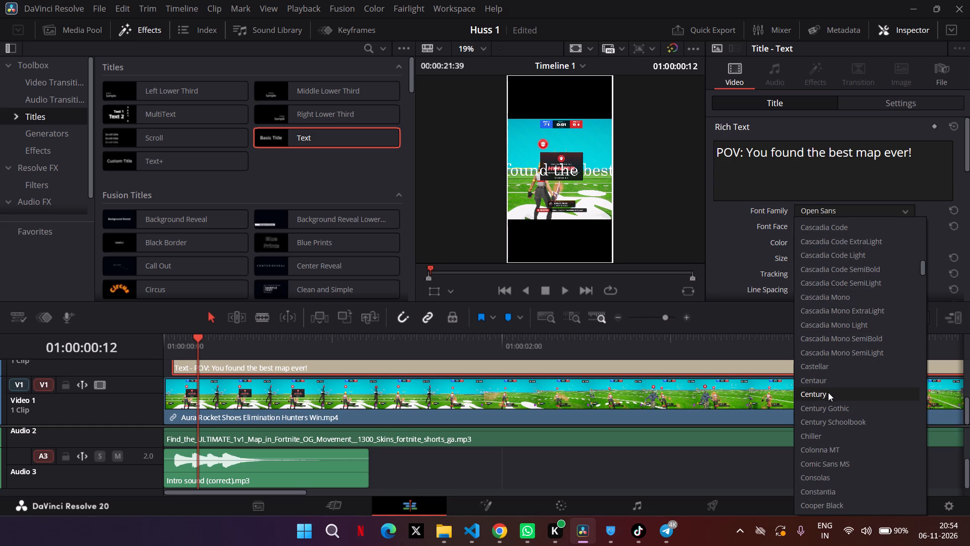
scroll(827, 399, "down", 1)
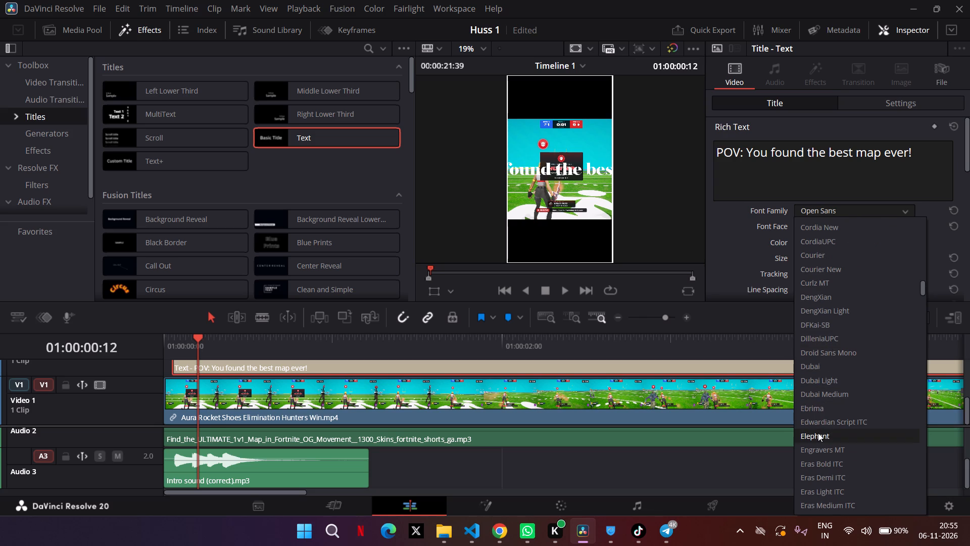
scroll(816, 456, "down", 2)
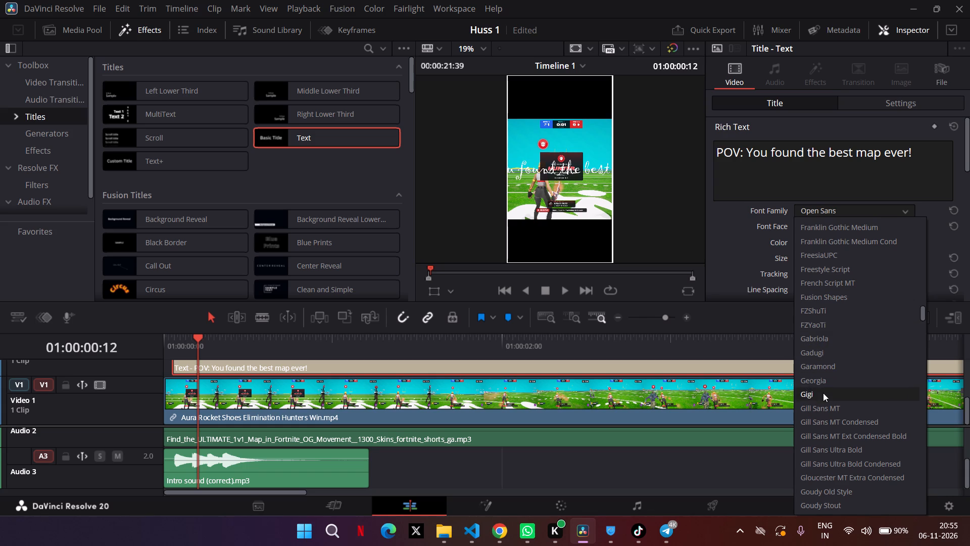
scroll(822, 421, "down", 2)
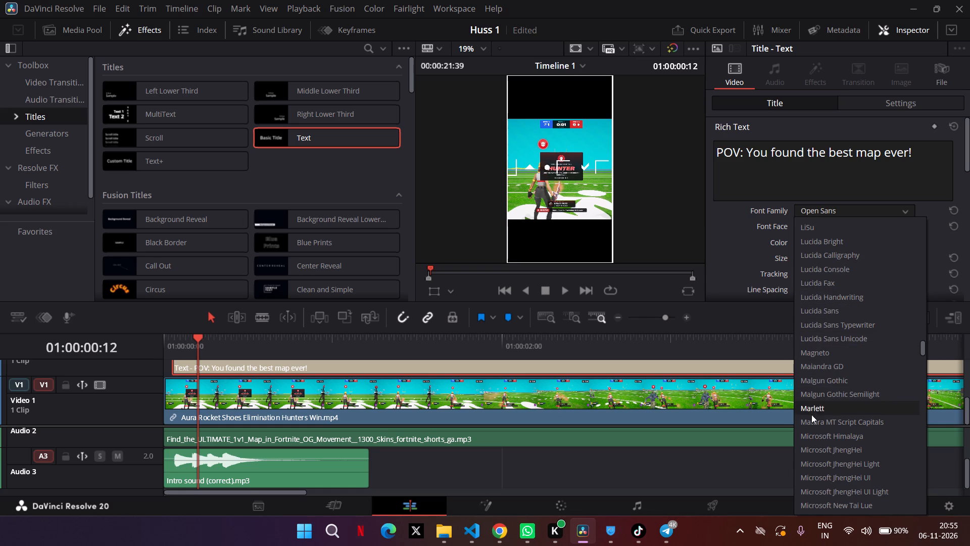
scroll(811, 421, "down", 3)
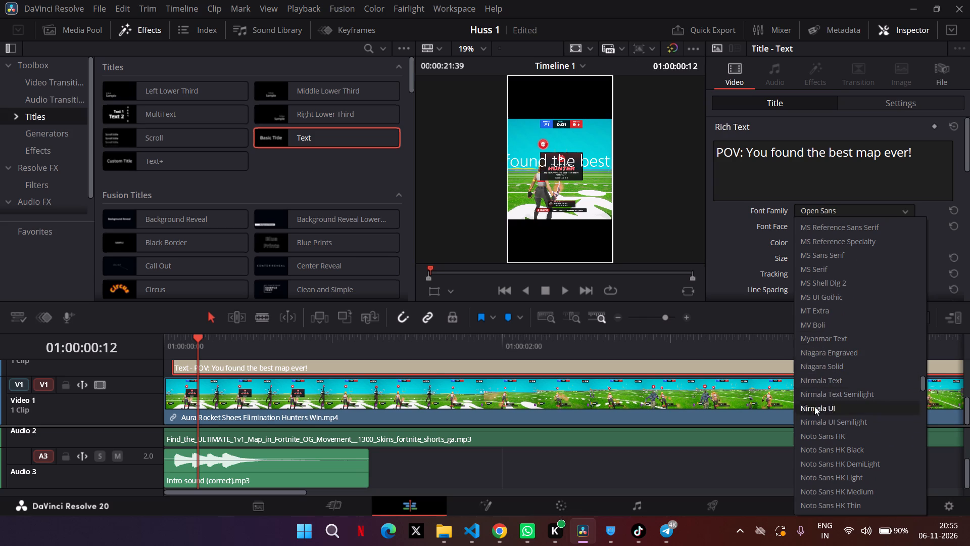
scroll(819, 417, "down", 3)
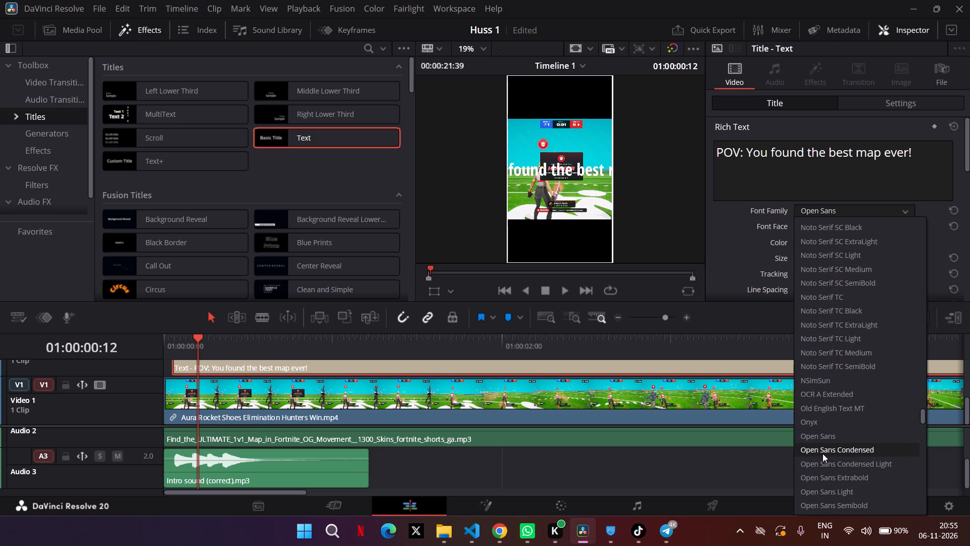
scroll(822, 453, "down", 3)
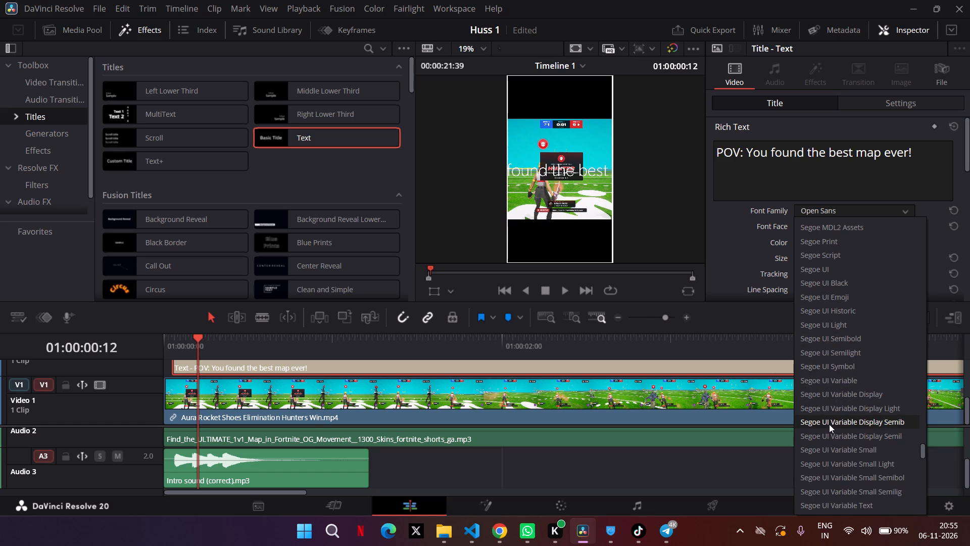
scroll(829, 424, "down", 2)
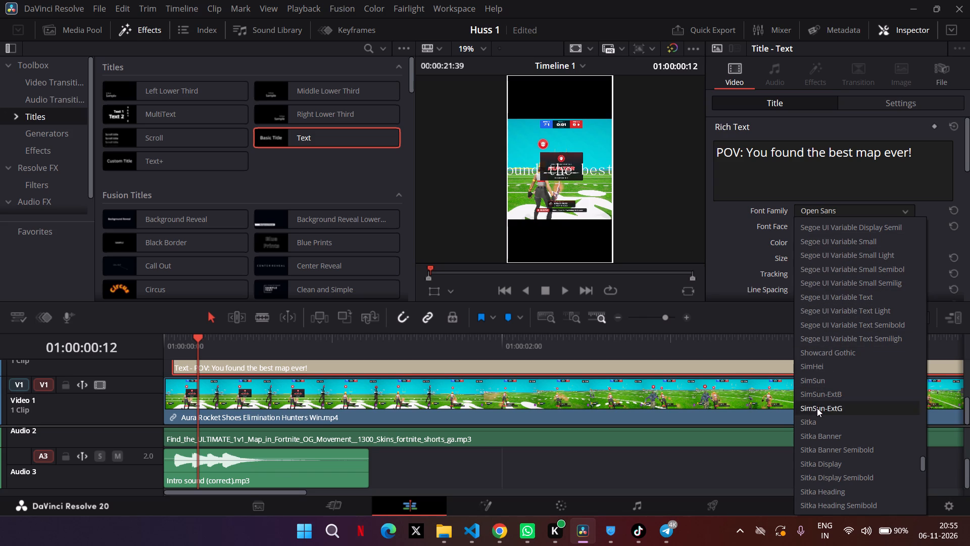
left_click(817, 453)
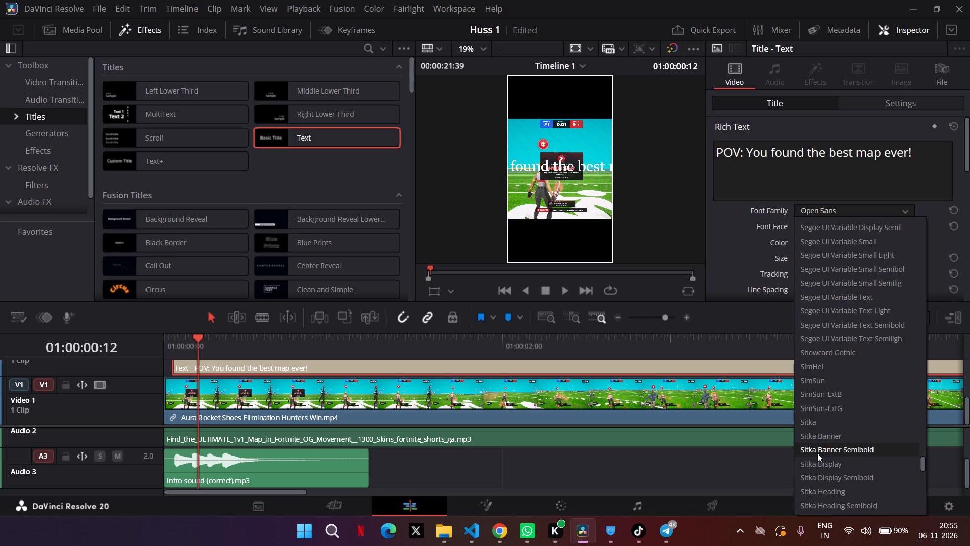
Scale the title clip down to a linked X and Y zoom of 0.740 in its transform settings.
scroll(842, 230, "down", 1)
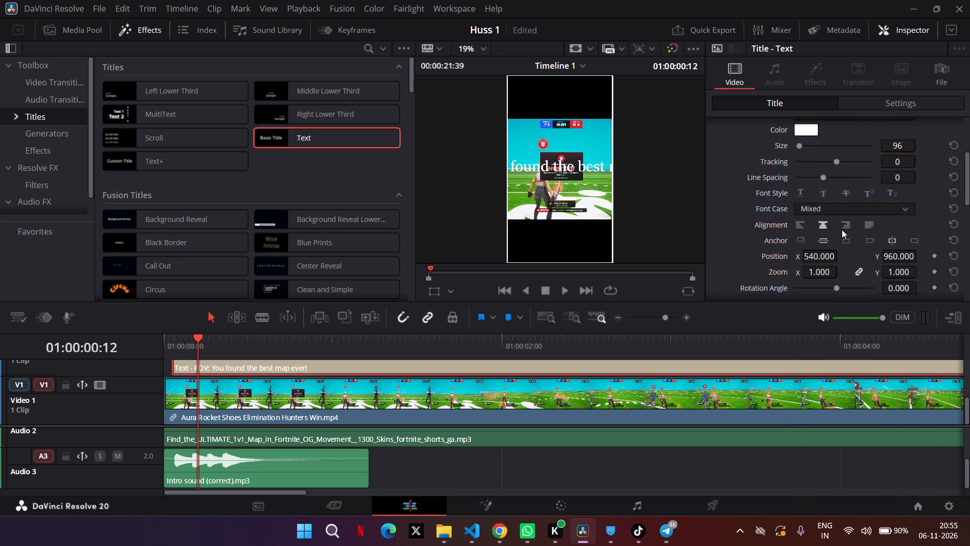
scroll(842, 230, "up", 2)
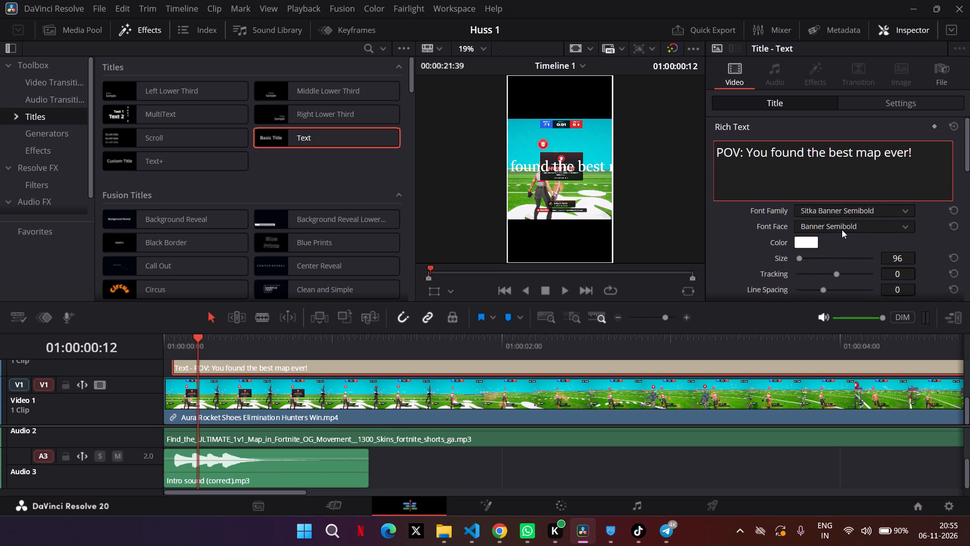
left_click(894, 102)
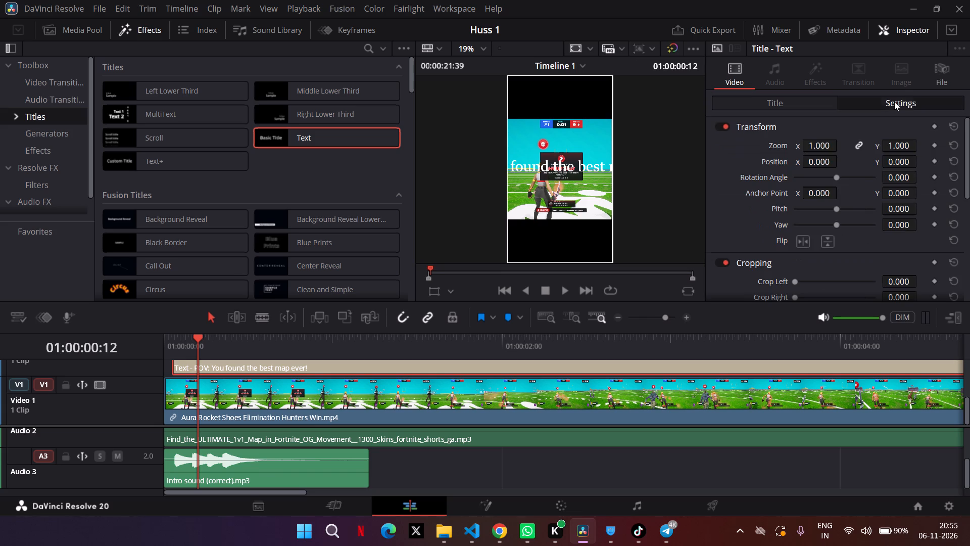
left_click_drag(824, 144, 785, 140)
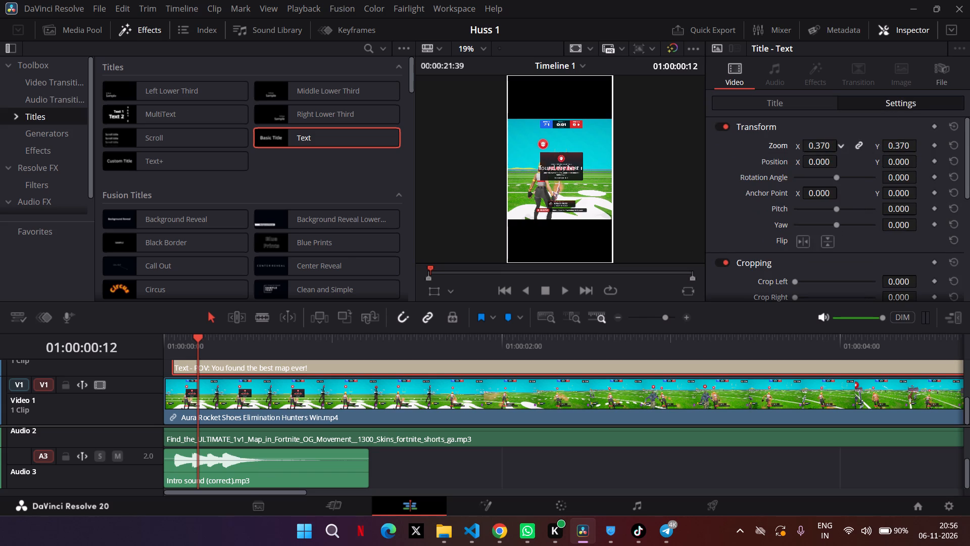
left_click_drag(785, 140, 808, 154)
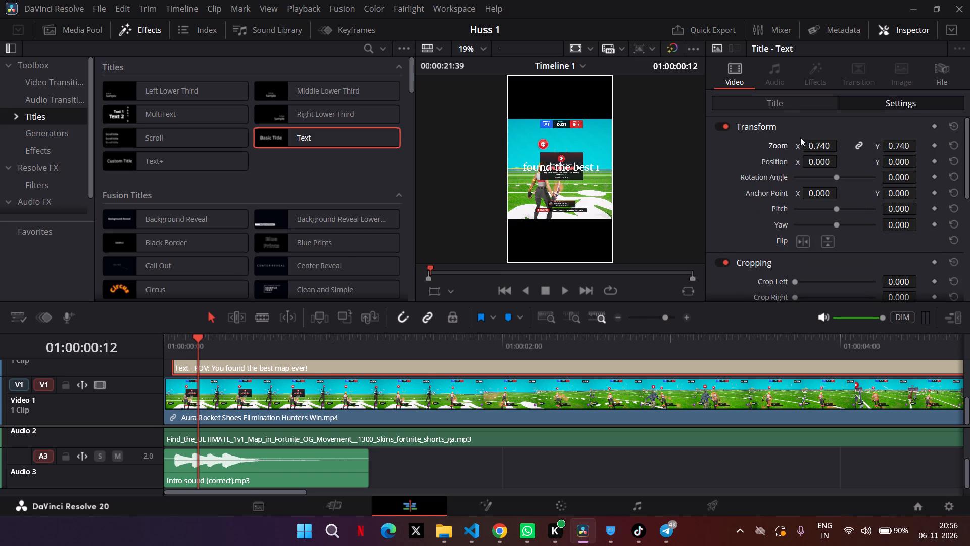
Add a line break at the end of the title text, after "ever!".
left_click(775, 108)
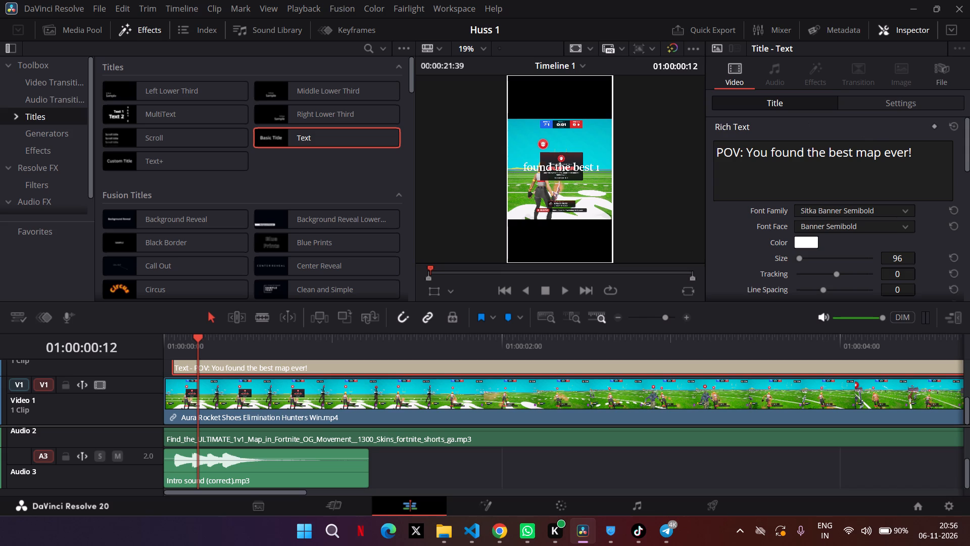
left_click(908, 154)
left_click(915, 156)
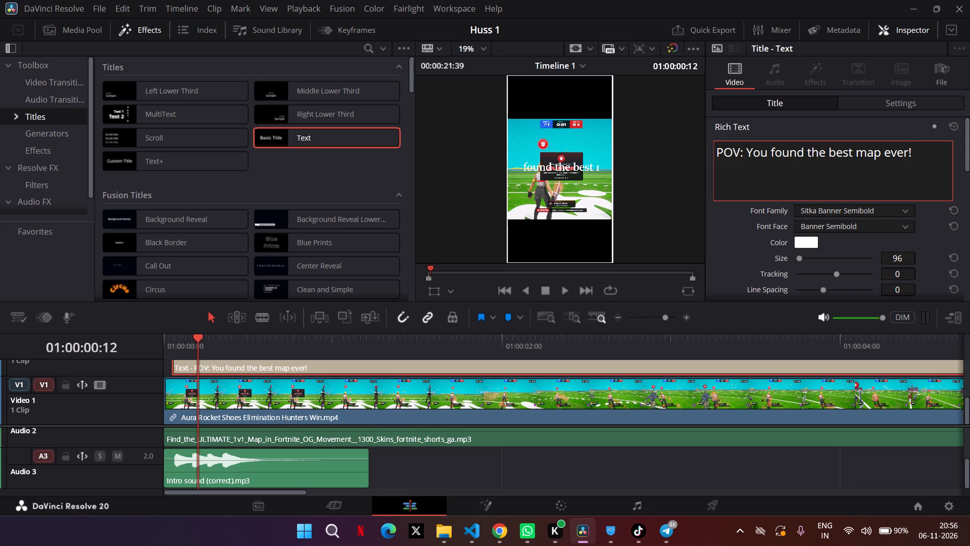
key("Return")
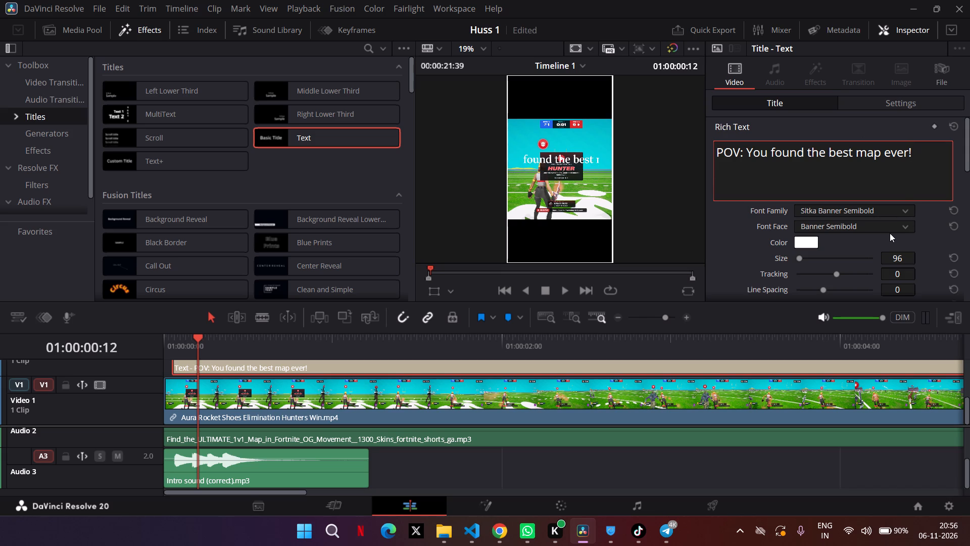
Preview more installed fonts on the title text and set its font family to Sitka Heading.
left_click(884, 210)
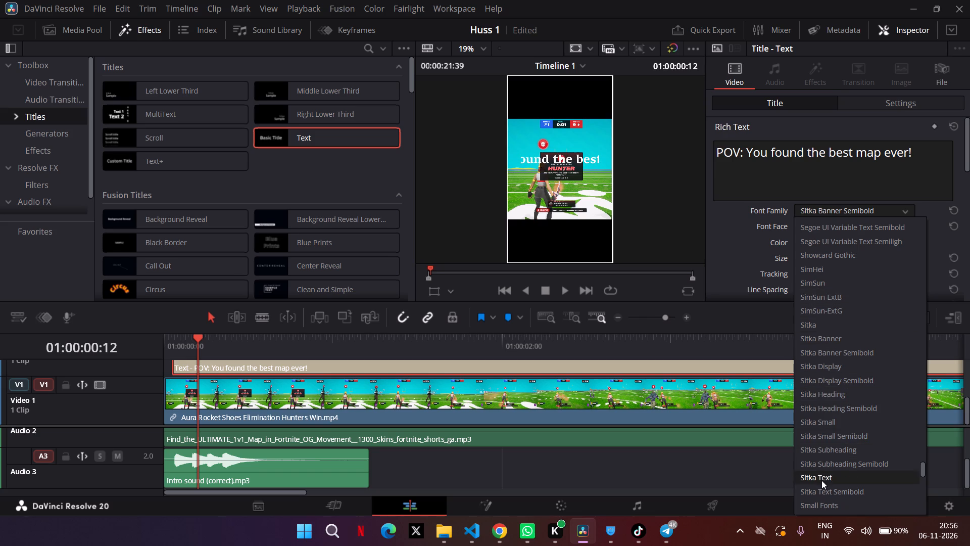
scroll(821, 480, "down", 2)
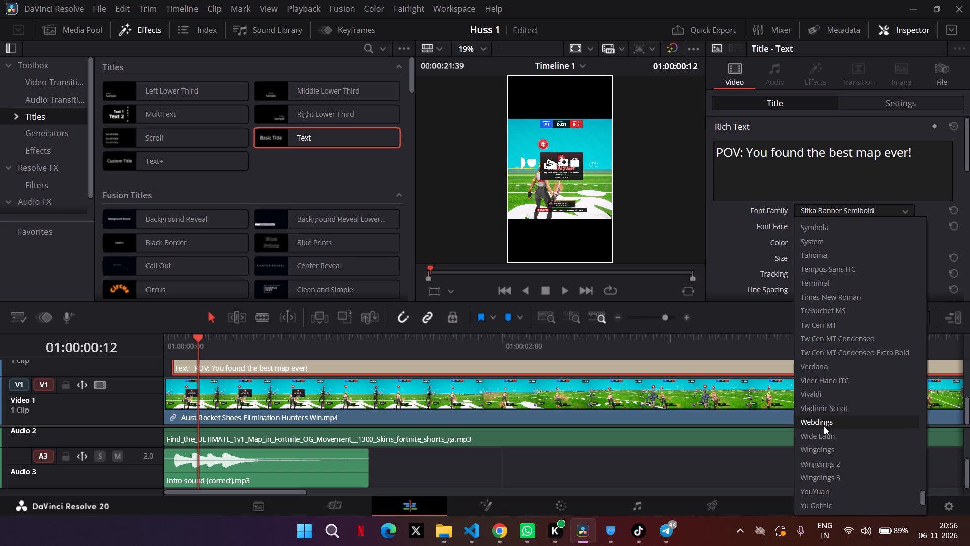
scroll(823, 444, "down", 3)
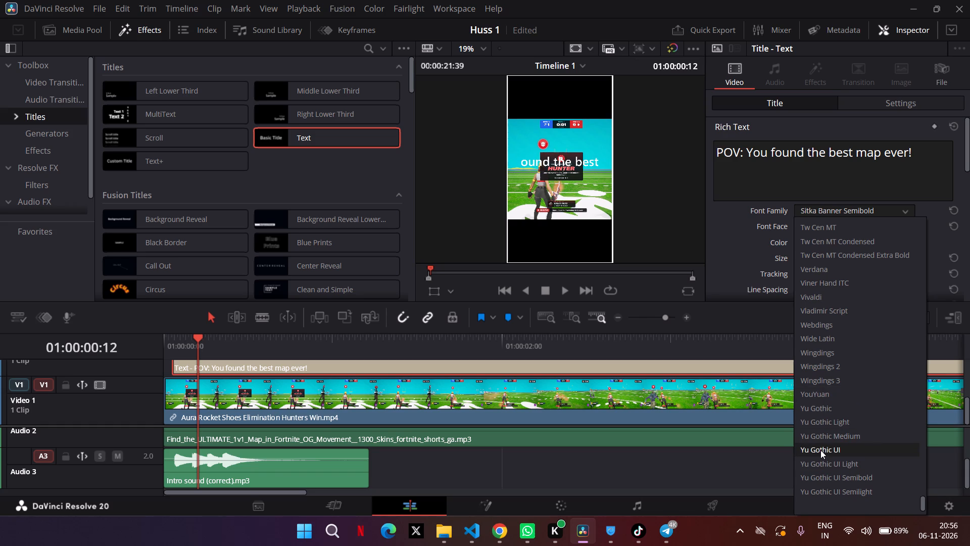
scroll(820, 450, "up", 3)
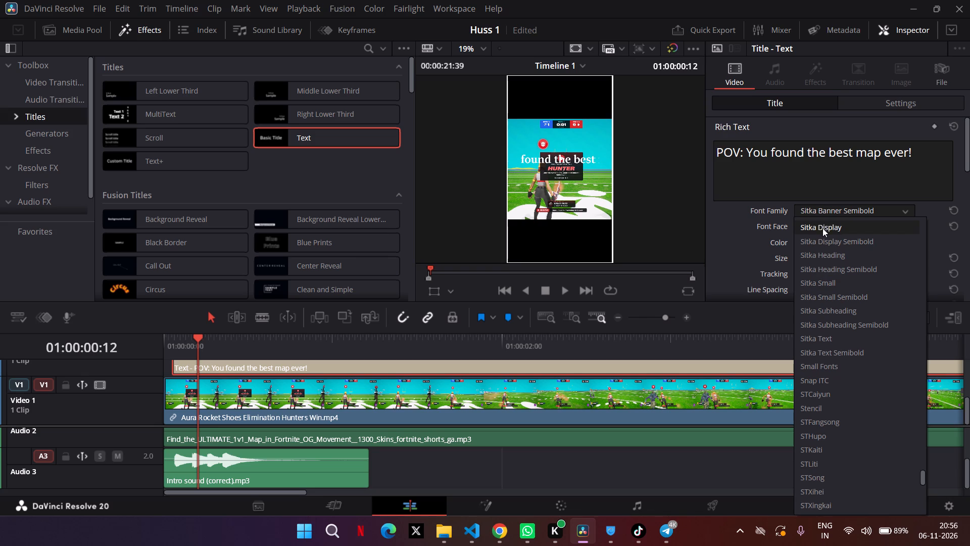
left_click(823, 253)
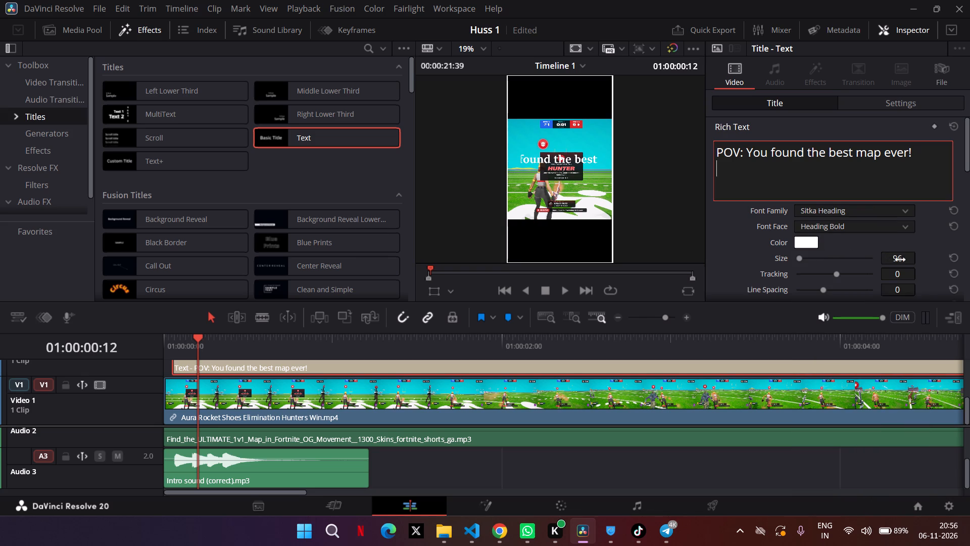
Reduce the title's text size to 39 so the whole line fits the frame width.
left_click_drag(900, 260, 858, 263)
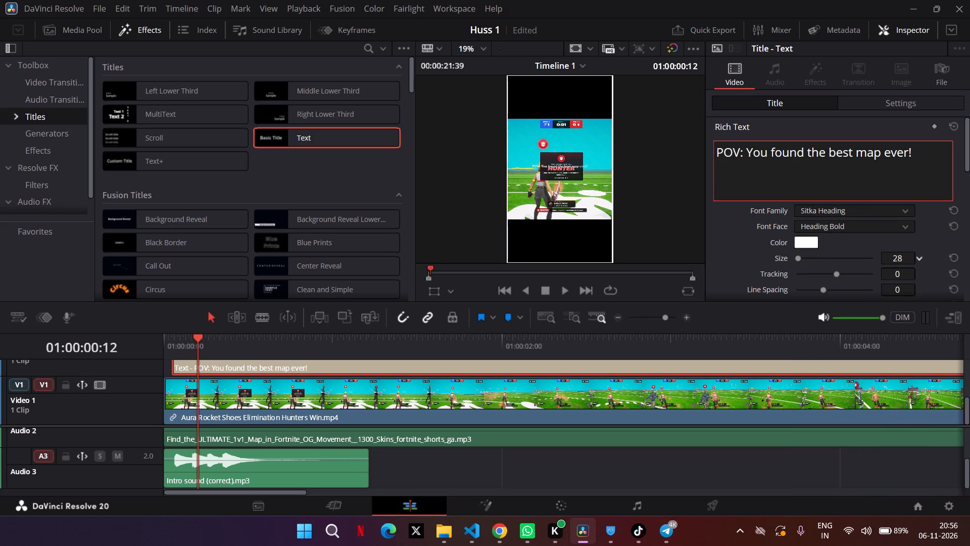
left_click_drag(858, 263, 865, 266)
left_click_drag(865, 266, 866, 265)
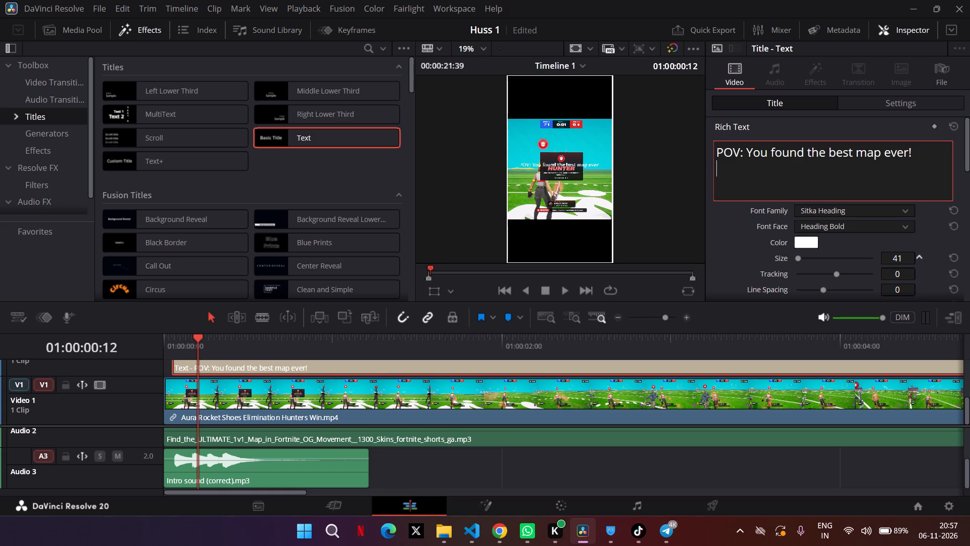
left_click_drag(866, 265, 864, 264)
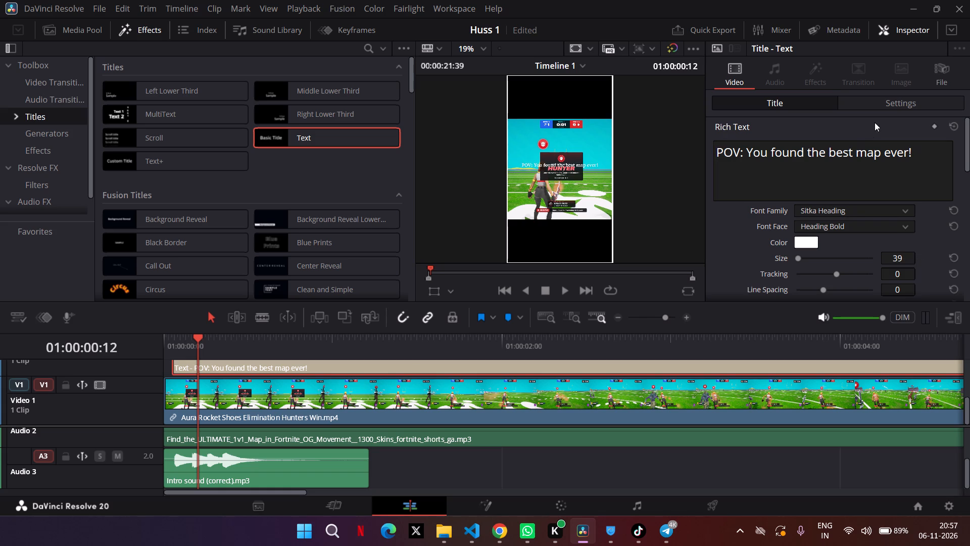
Reset the title clip's transform zoom to its default of 1.000 in X and Y.
left_click(883, 106)
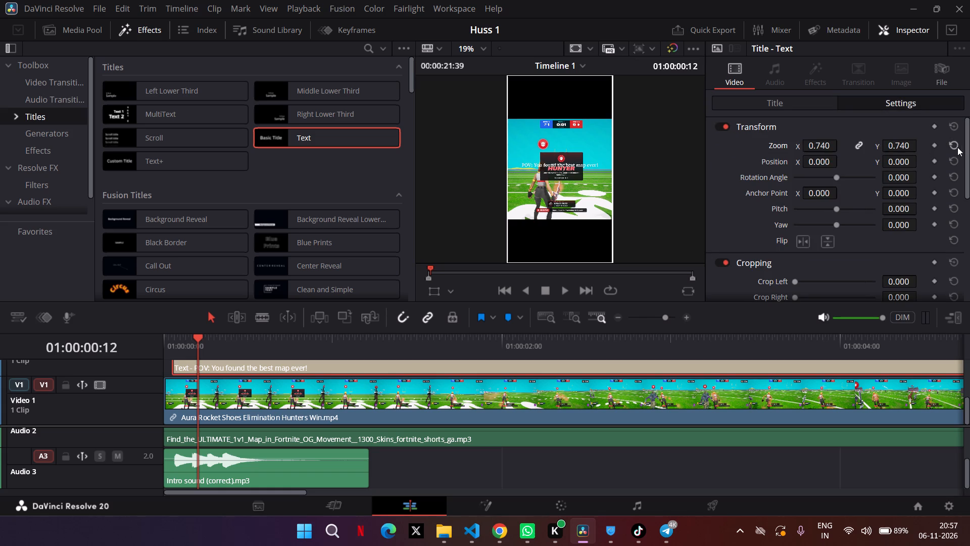
left_click(953, 145)
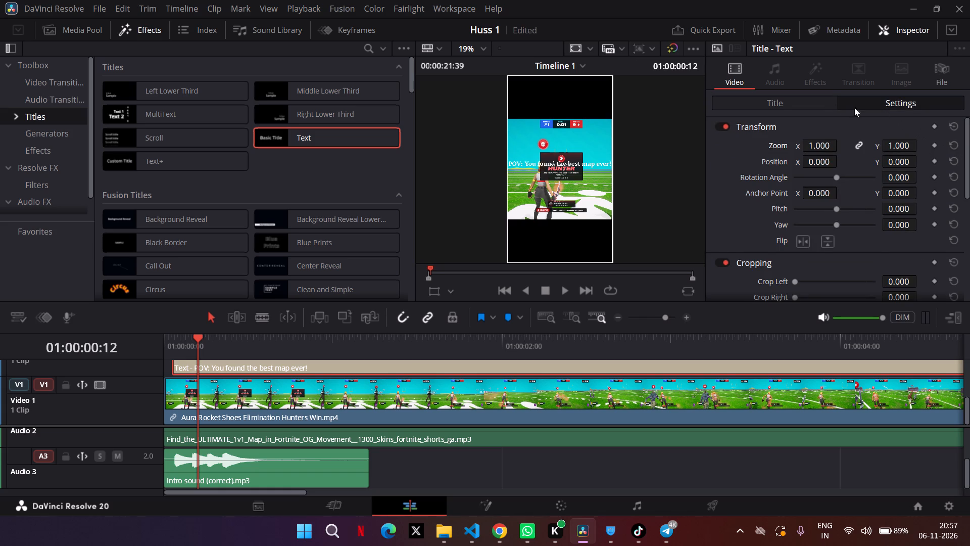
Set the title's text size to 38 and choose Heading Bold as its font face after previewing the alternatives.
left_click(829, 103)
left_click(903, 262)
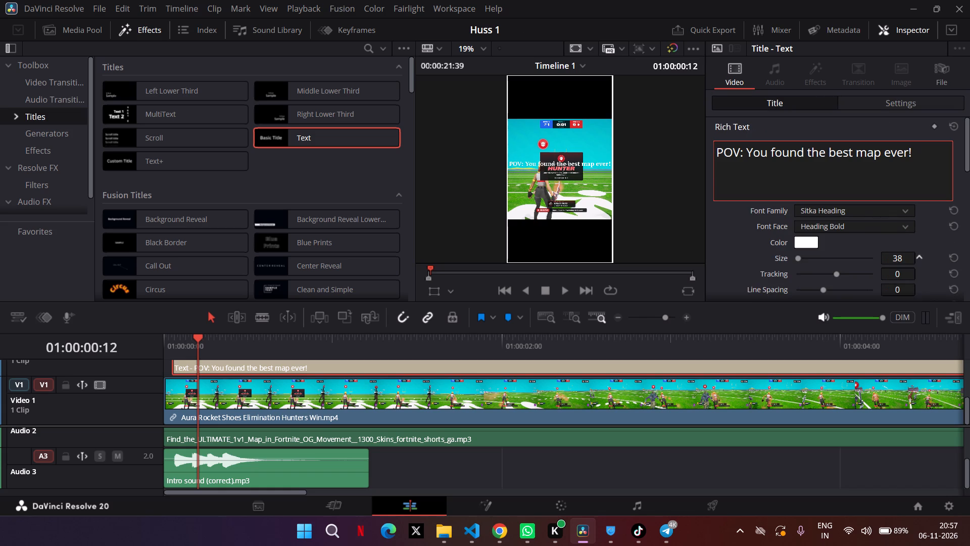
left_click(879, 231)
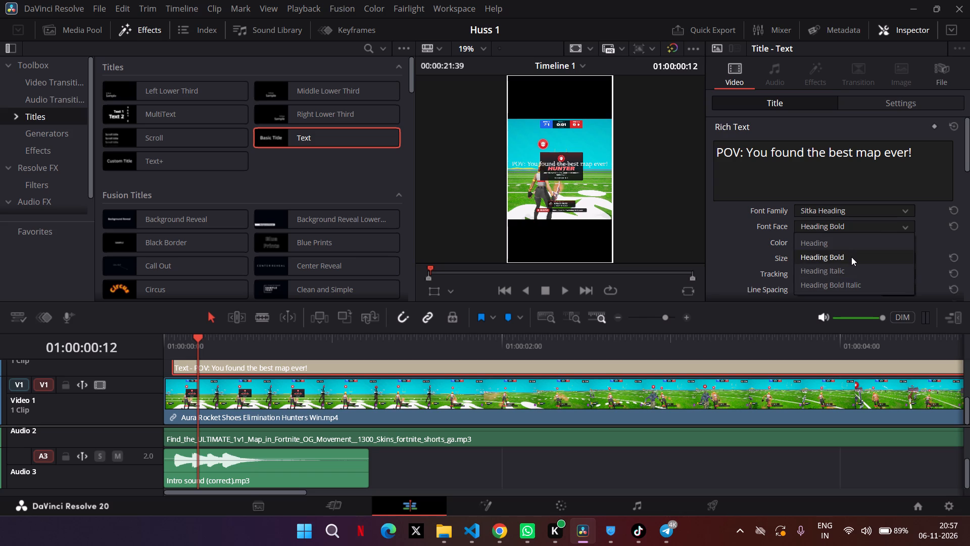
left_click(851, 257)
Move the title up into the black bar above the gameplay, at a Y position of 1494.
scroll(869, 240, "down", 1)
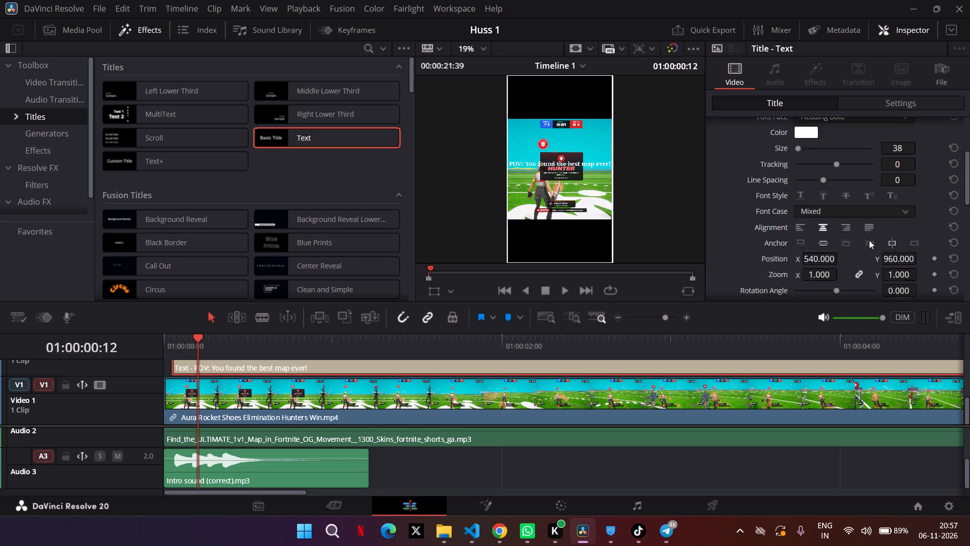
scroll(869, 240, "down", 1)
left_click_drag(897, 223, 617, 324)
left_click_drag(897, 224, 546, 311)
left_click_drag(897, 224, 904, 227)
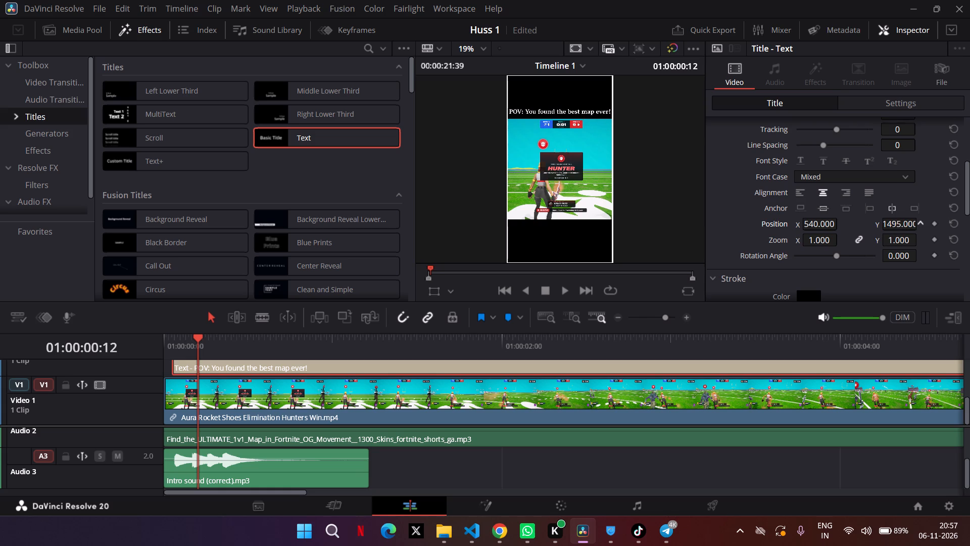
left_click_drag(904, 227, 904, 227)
Set the title's text size to 32.
scroll(890, 179, "up", 1)
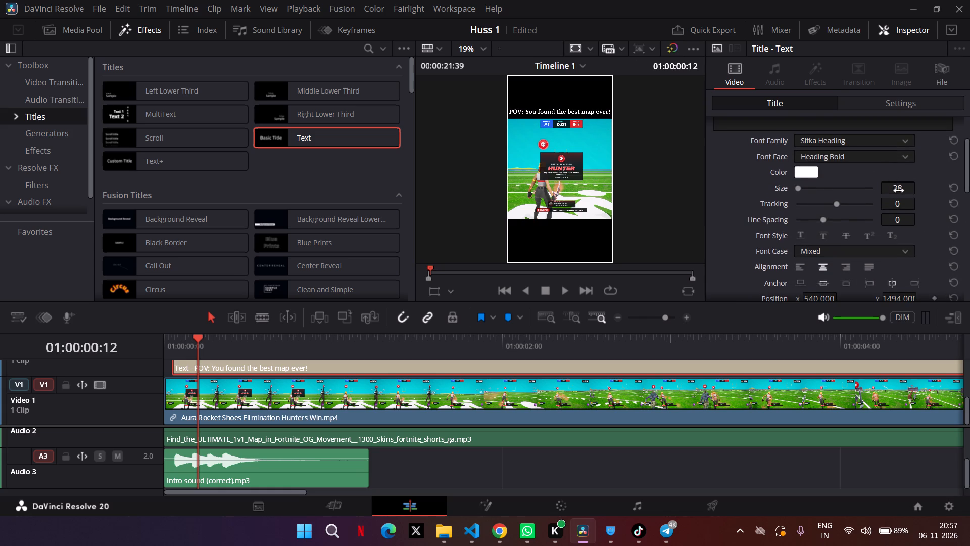
left_click_drag(899, 191, 895, 188)
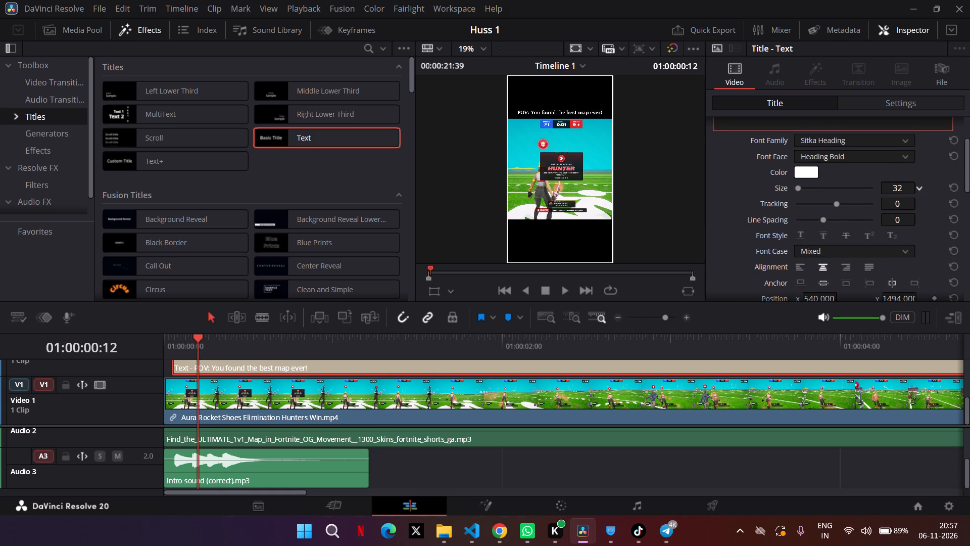
left_click_drag(895, 188, 896, 187)
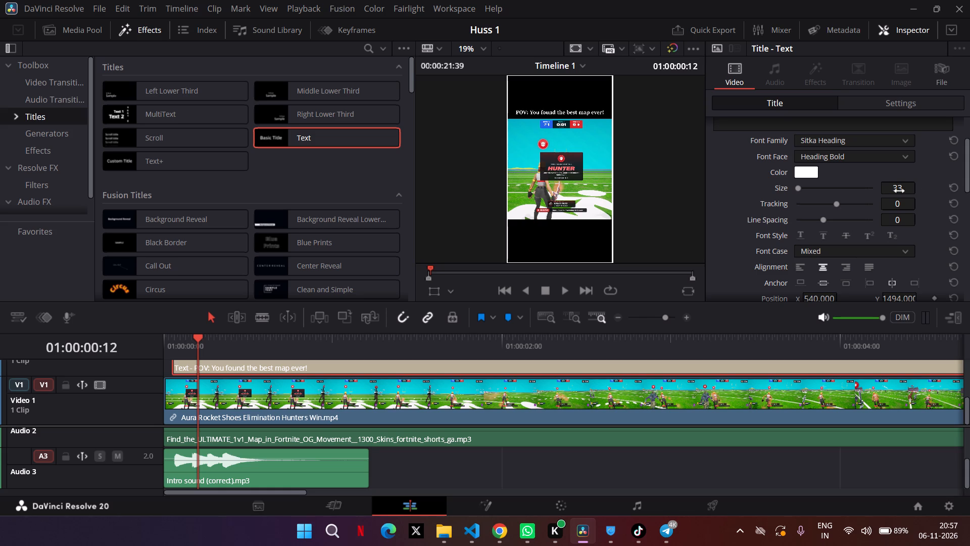
left_click(899, 191)
type("32")
key("Return")
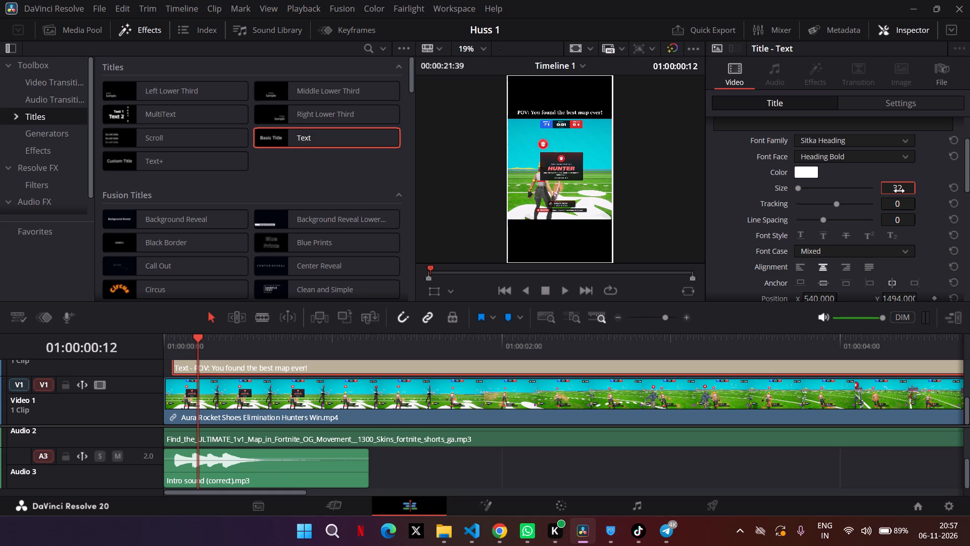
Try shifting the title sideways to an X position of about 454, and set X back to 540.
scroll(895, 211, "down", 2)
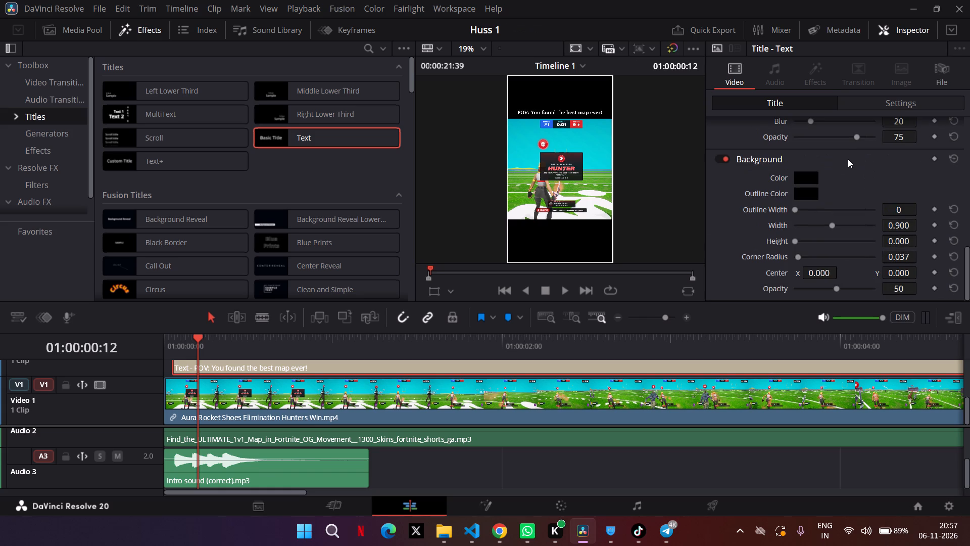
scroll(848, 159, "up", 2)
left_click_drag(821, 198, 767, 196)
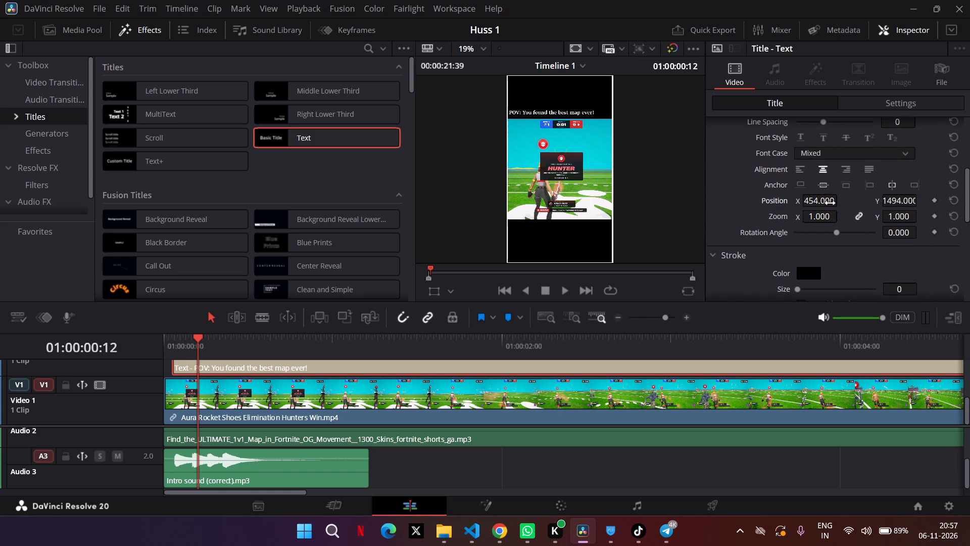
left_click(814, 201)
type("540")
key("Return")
Move the title down onto the top of the gameplay footage, at a Y position of about 1272.
left_click_drag(904, 199, 673, 201)
left_click_drag(904, 199, 881, 237)
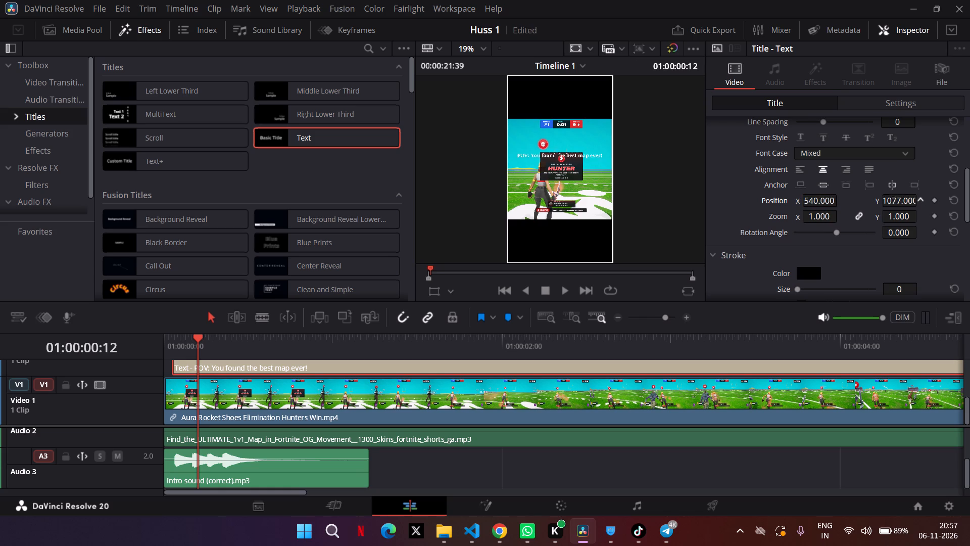
left_click_drag(881, 237, 950, 264)
left_click_drag(904, 199, 482, 273)
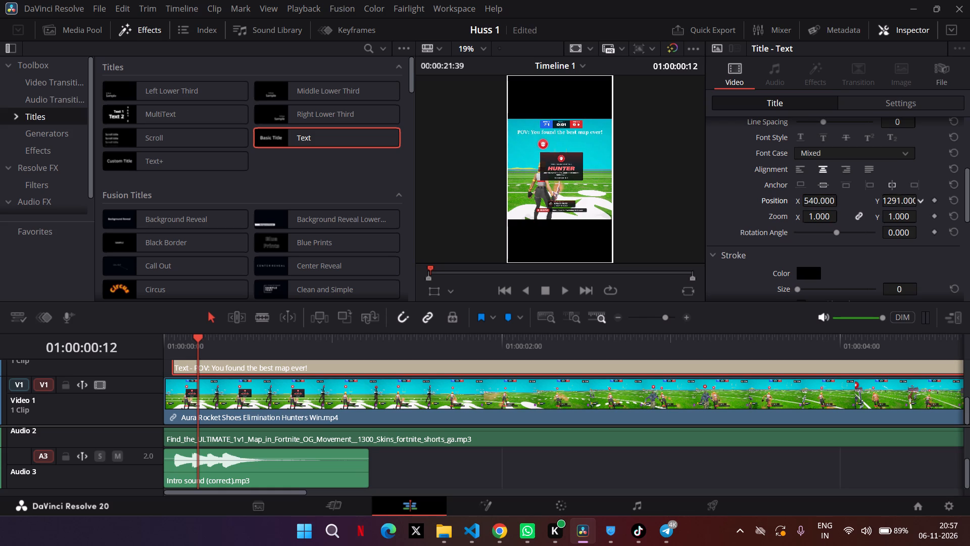
left_click_drag(482, 273, 462, 270)
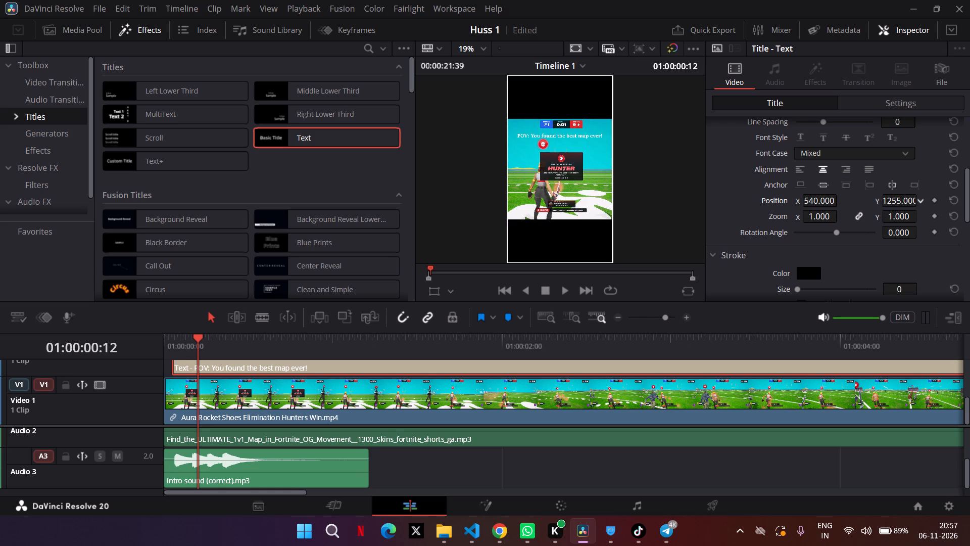
left_click_drag(462, 270, 473, 278)
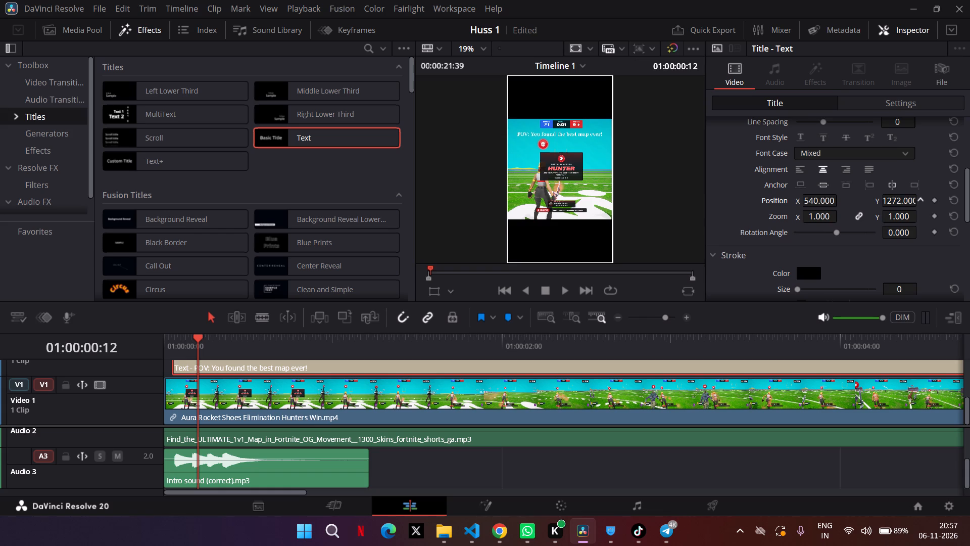
left_click_drag(473, 278, 472, 278)
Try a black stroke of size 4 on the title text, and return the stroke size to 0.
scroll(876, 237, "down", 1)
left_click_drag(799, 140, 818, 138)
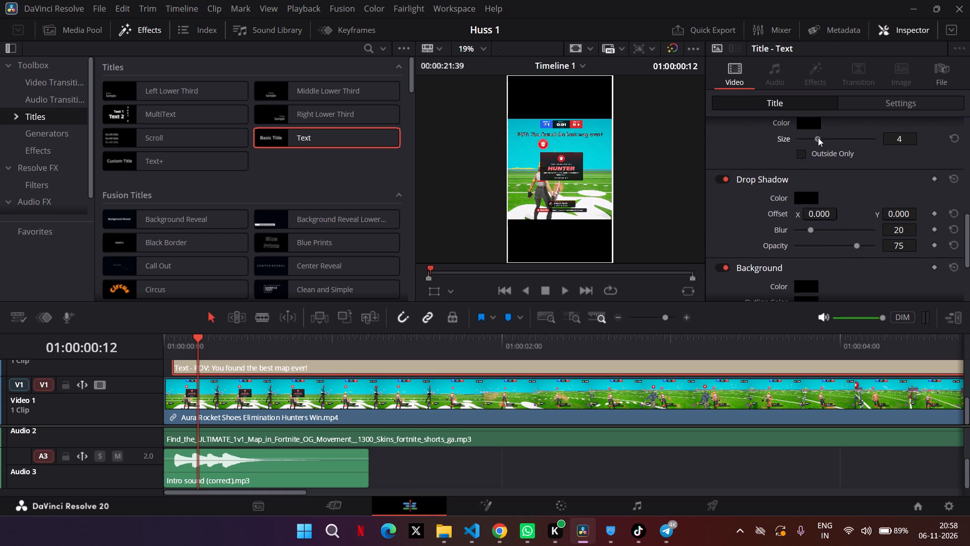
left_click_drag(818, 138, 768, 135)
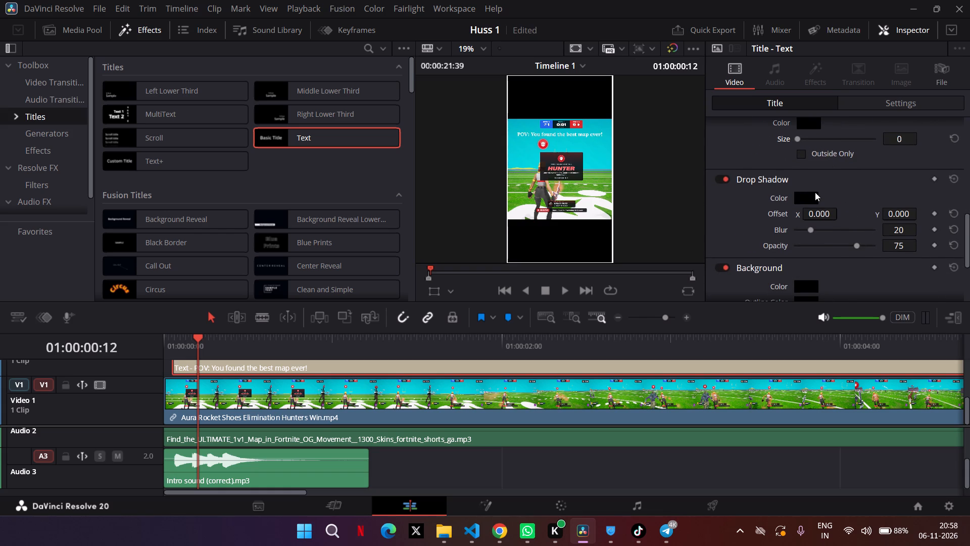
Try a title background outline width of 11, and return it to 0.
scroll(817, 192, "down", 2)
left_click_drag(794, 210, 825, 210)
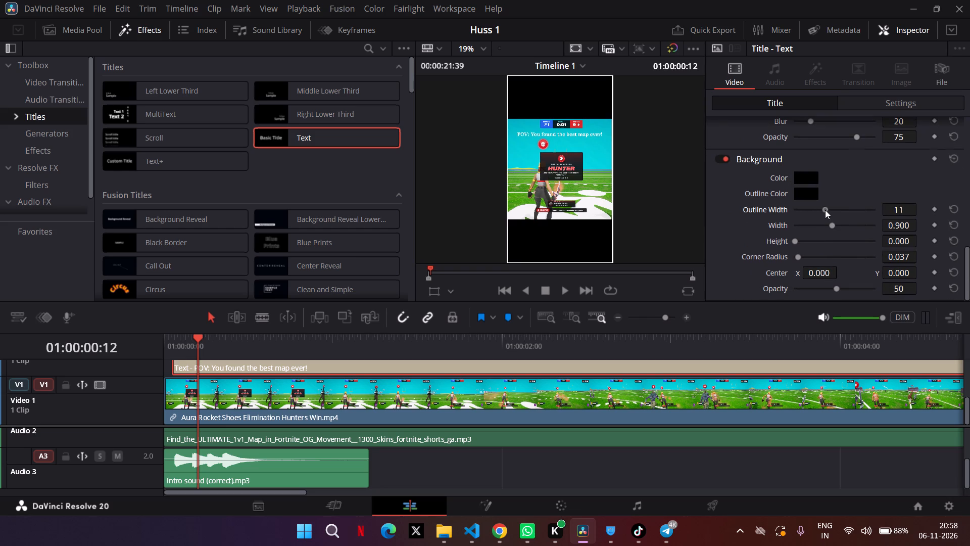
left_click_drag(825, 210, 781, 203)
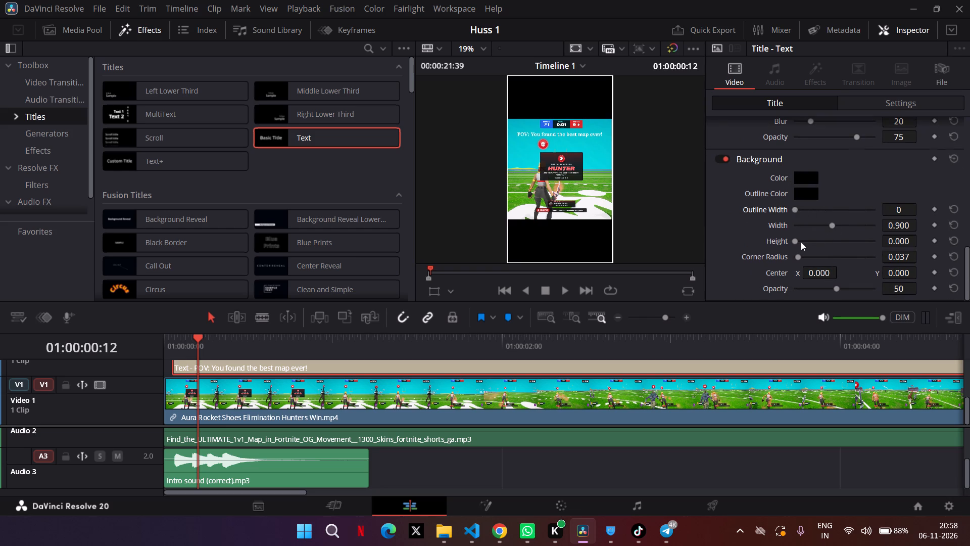
Add a background box behind the title with a height of 0.107 and a width of about 0.656.
left_click(801, 242)
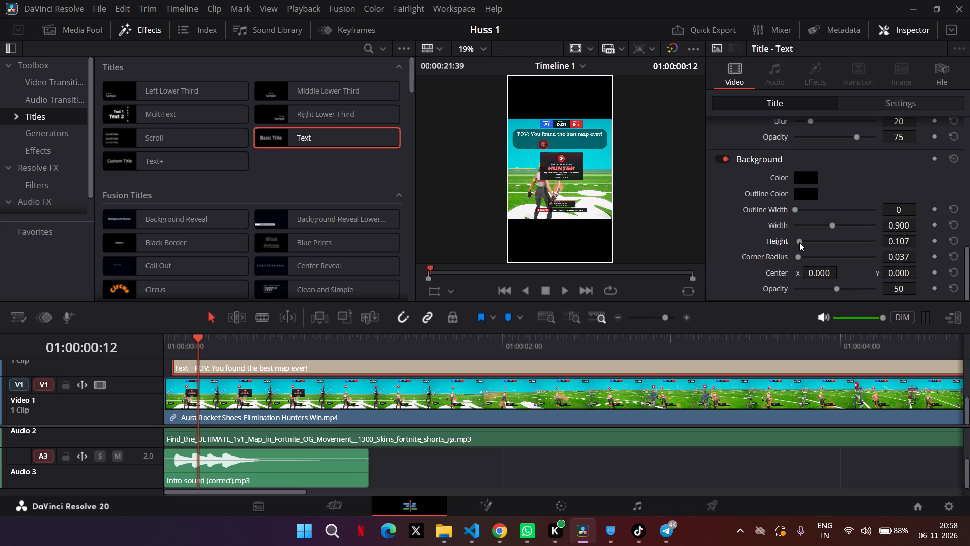
left_click_drag(834, 225, 832, 225)
left_click_drag(832, 225, 820, 224)
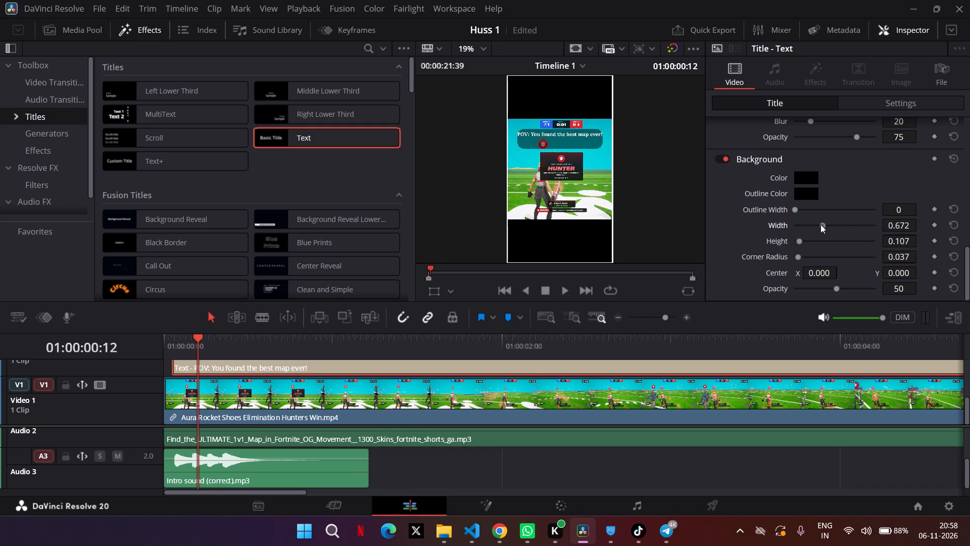
left_click_drag(820, 224, 822, 225)
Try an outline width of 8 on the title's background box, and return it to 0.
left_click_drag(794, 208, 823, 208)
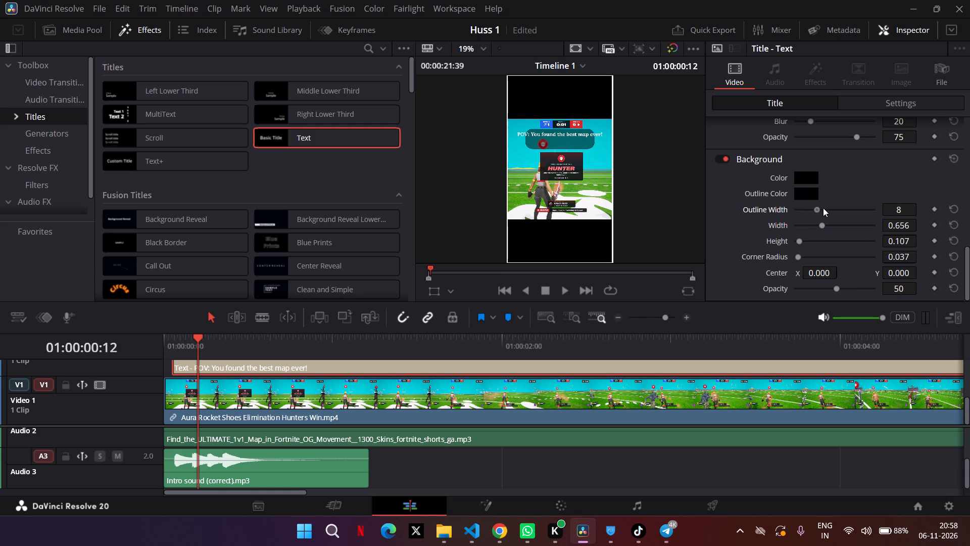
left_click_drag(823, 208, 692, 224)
Try a corner radius of 0.832 on the title's background box, and set it to 0 for square corners.
left_click_drag(799, 258, 863, 265)
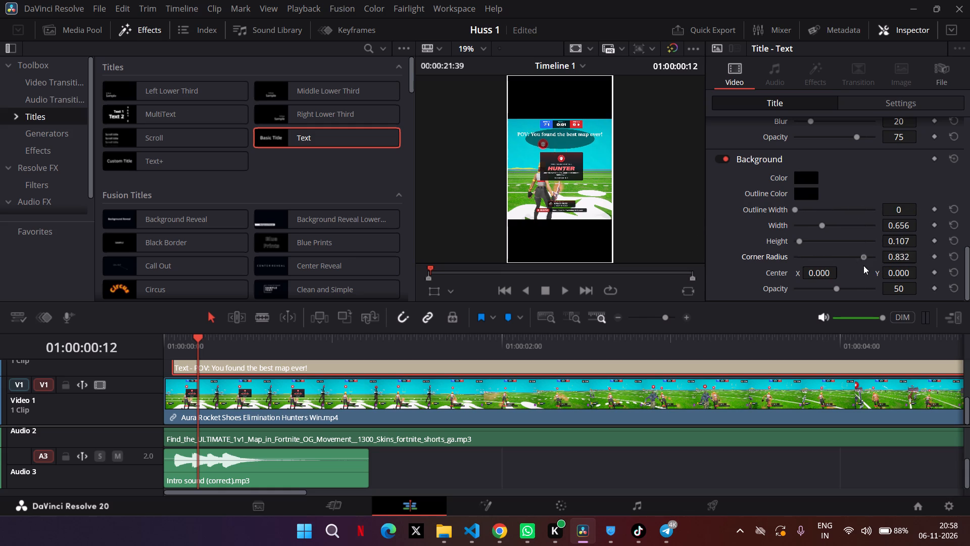
left_click_drag(863, 265, 715, 241)
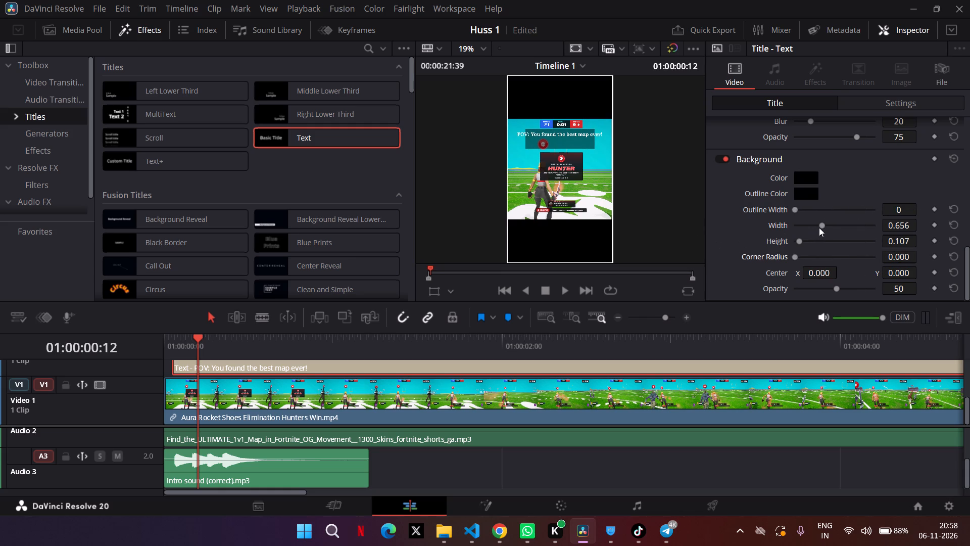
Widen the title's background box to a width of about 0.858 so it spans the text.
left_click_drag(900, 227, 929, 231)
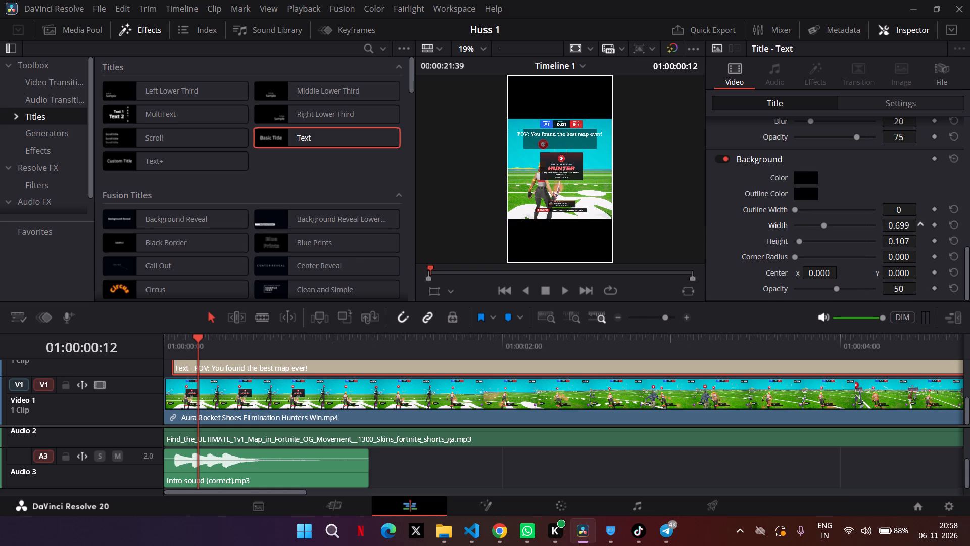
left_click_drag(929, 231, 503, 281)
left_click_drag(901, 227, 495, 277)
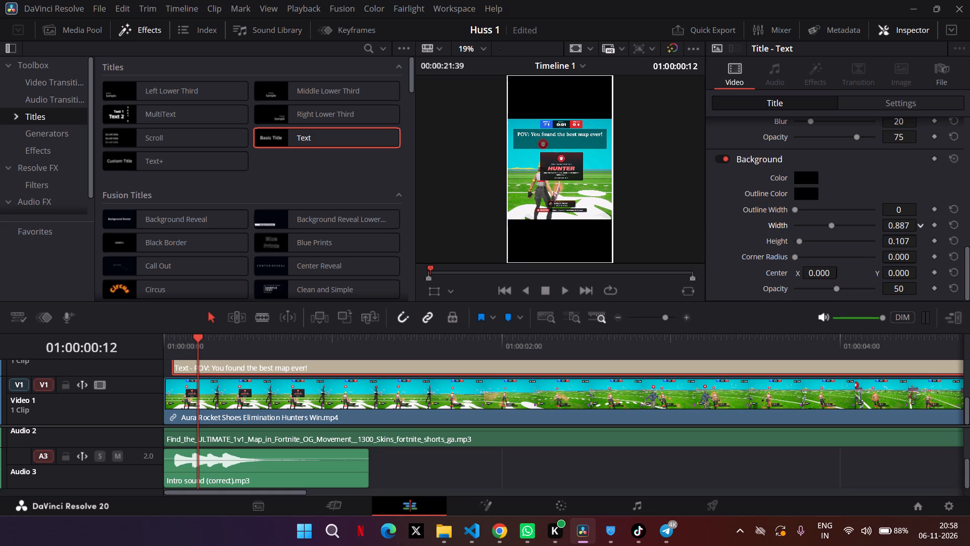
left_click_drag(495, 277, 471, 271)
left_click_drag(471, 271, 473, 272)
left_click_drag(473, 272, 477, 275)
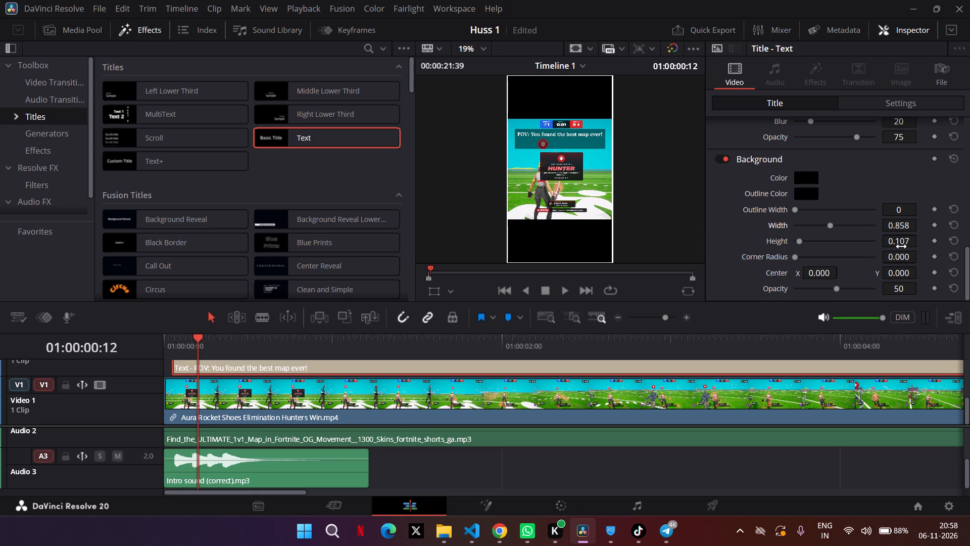
Remove the empty line after "POV: You found the best map ever!" in the title text.
scroll(866, 172, "up", 5)
left_click(745, 175)
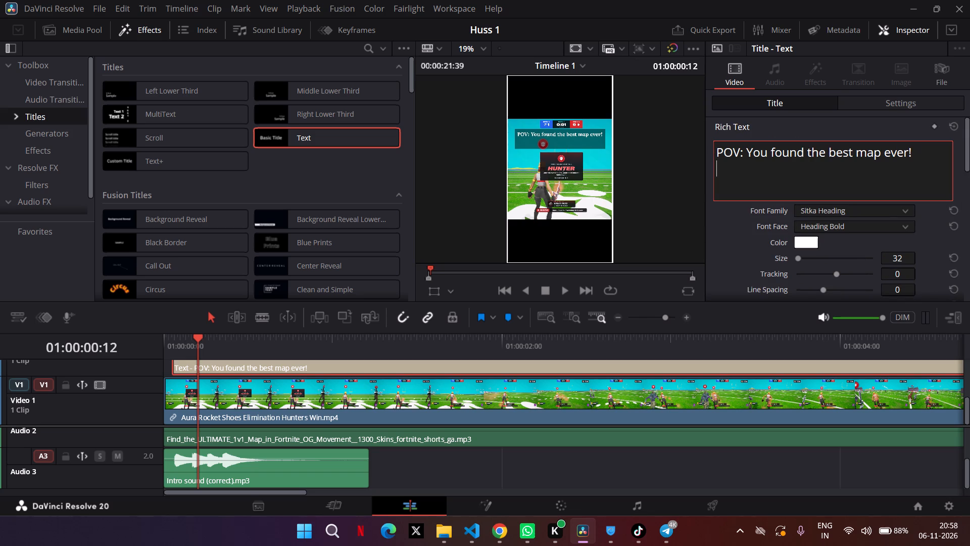
key("BackSpace")
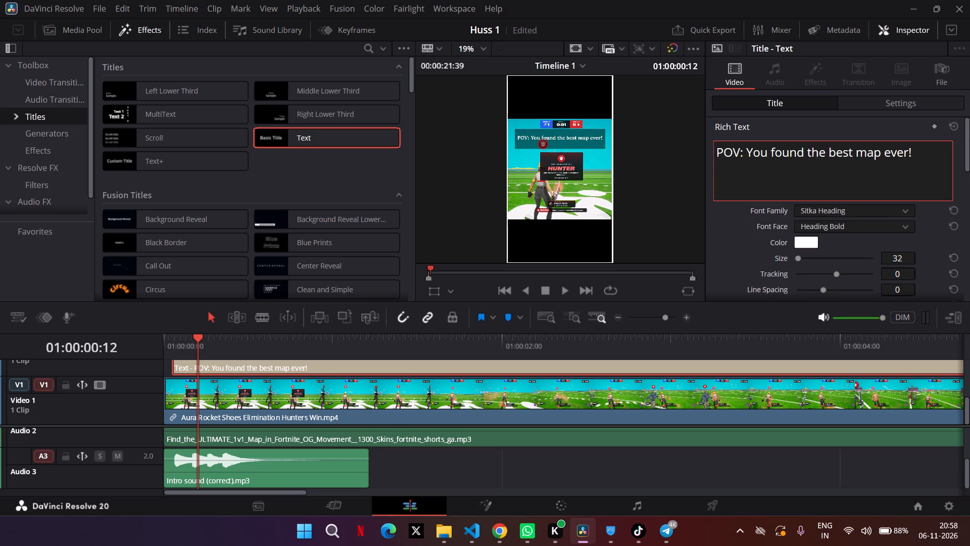
key("Down")
left_click(742, 191)
Reduce the height of the title's background box to 0.063 so it fits closely around the single text line.
scroll(815, 205, "down", 1)
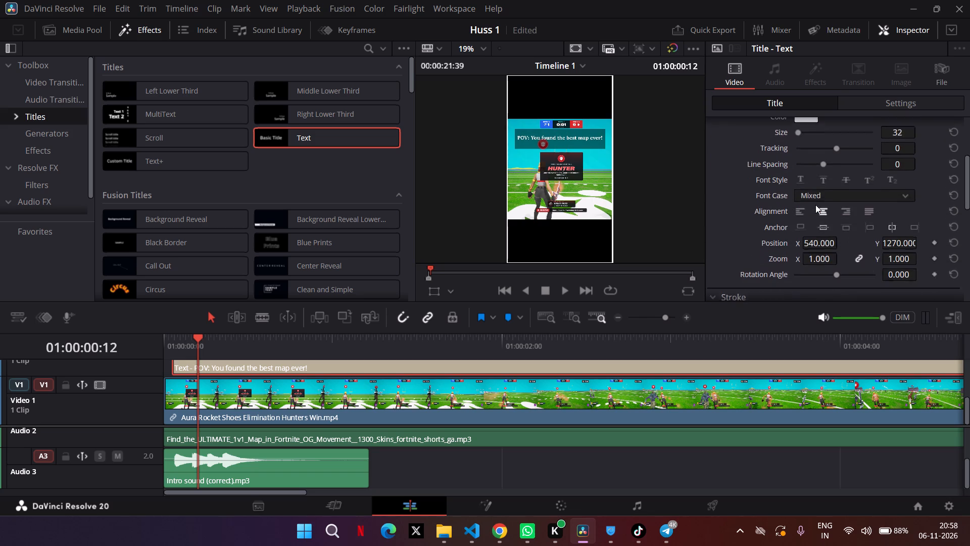
scroll(815, 205, "down", 3)
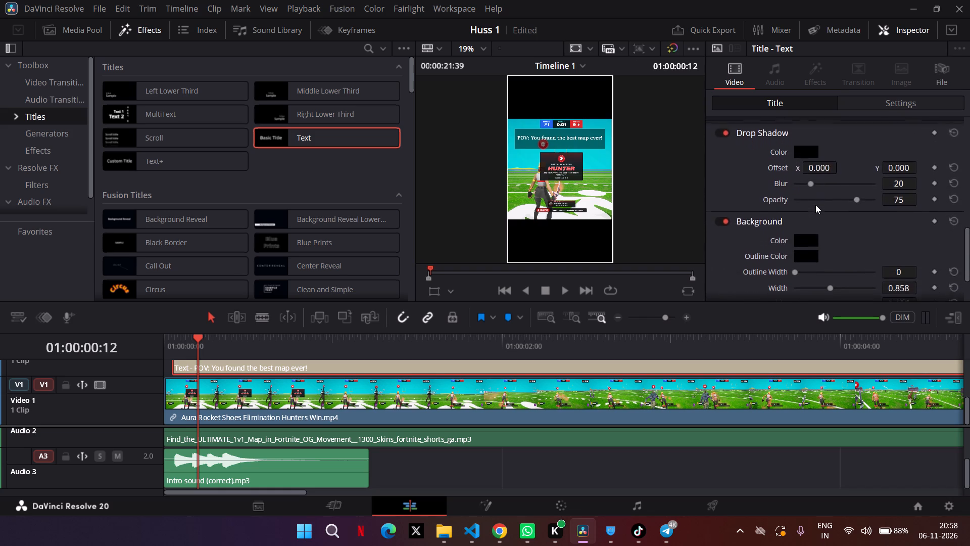
scroll(815, 205, "down", 1)
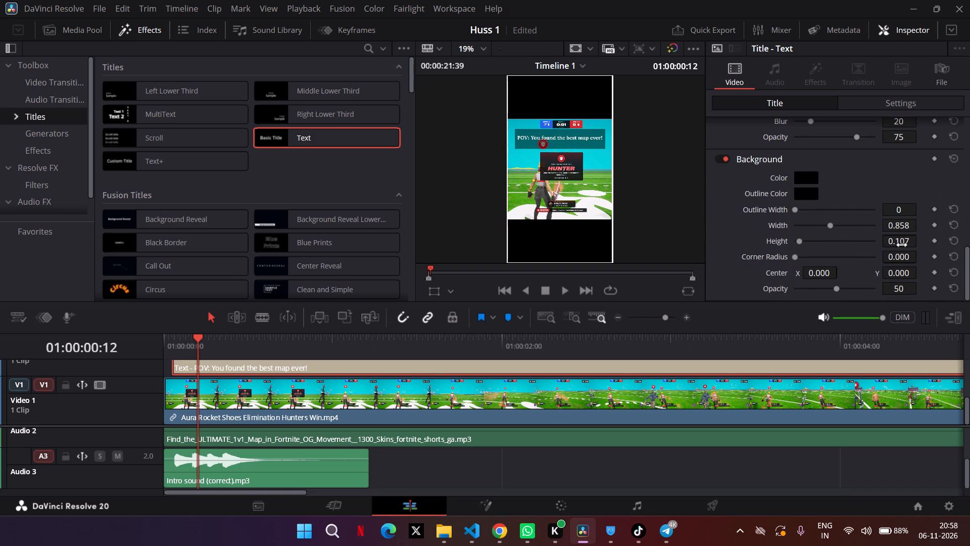
left_click_drag(903, 242, 855, 233)
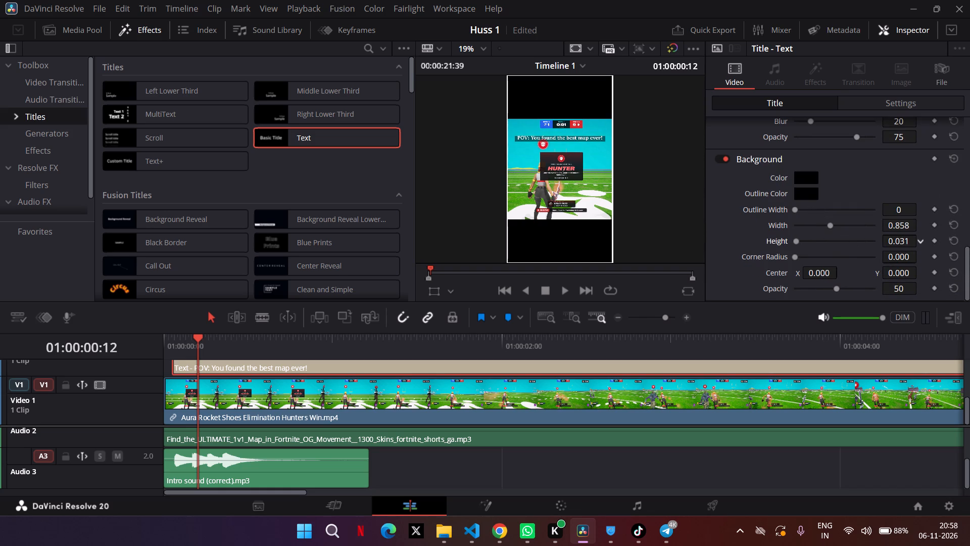
left_click_drag(855, 233, 875, 236)
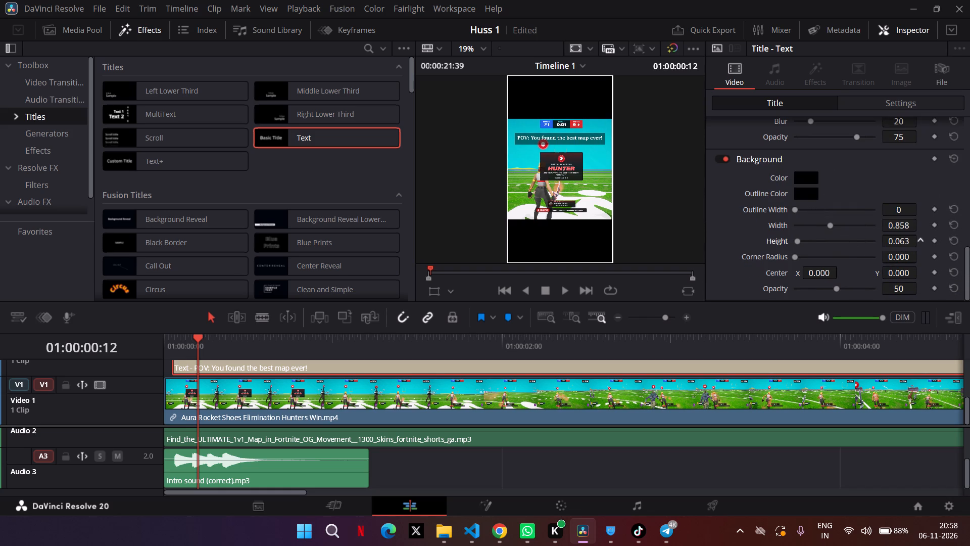
left_click_drag(875, 236, 871, 233)
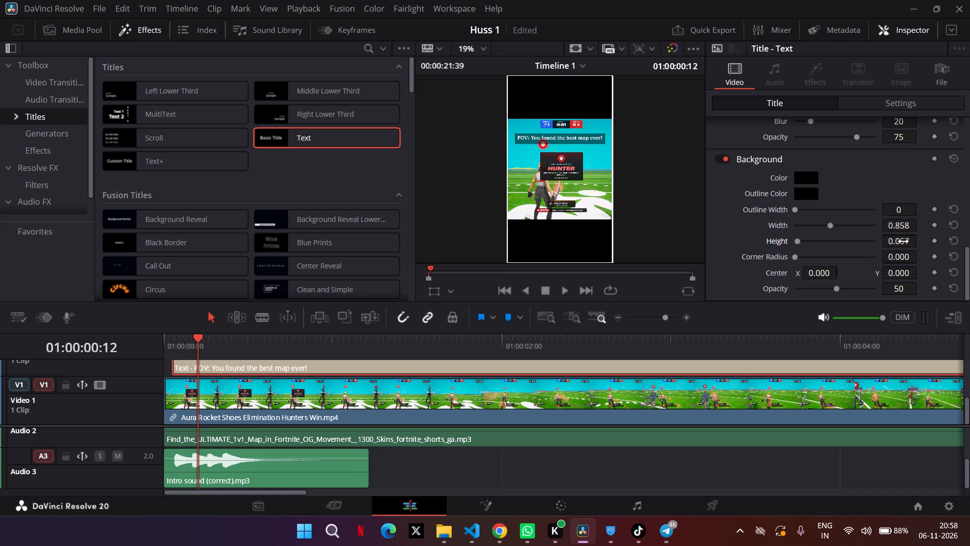
left_click(903, 242)
Adjust the width of the title's background box to 0.899, leaving a small margin beside the text.
scroll(907, 241, "down", 1)
left_click_drag(897, 225, 934, 232)
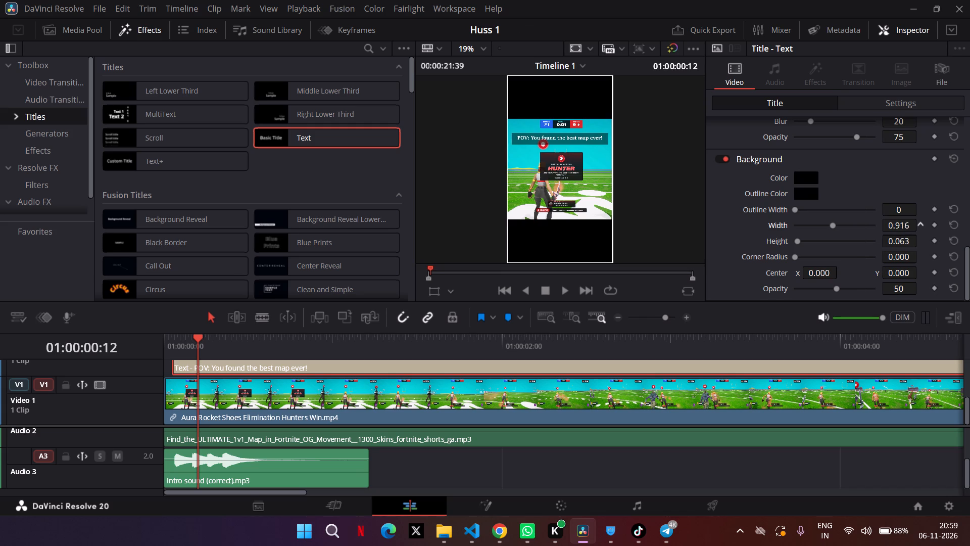
left_click_drag(934, 232, 943, 235)
left_click_drag(943, 235, 910, 232)
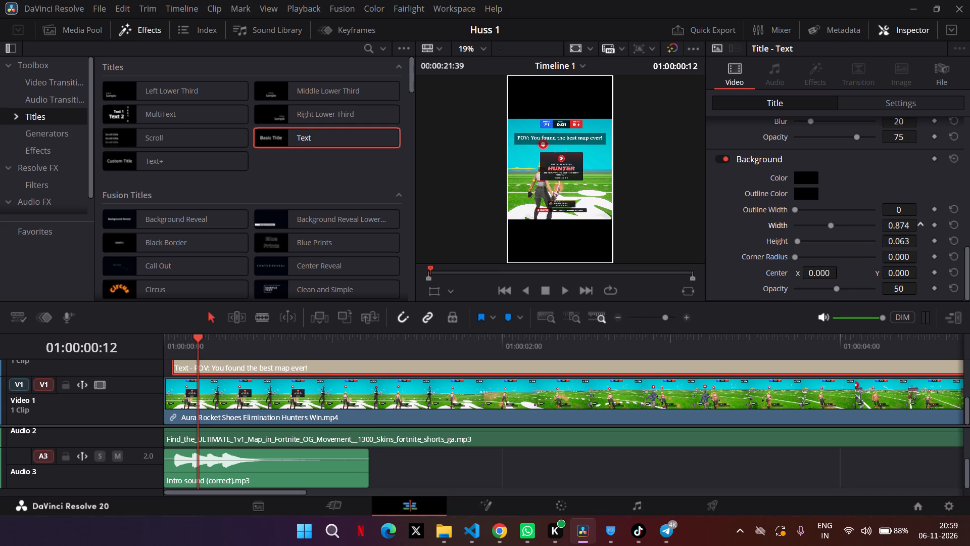
left_click_drag(910, 232, 936, 249)
left_click_drag(936, 249, 929, 250)
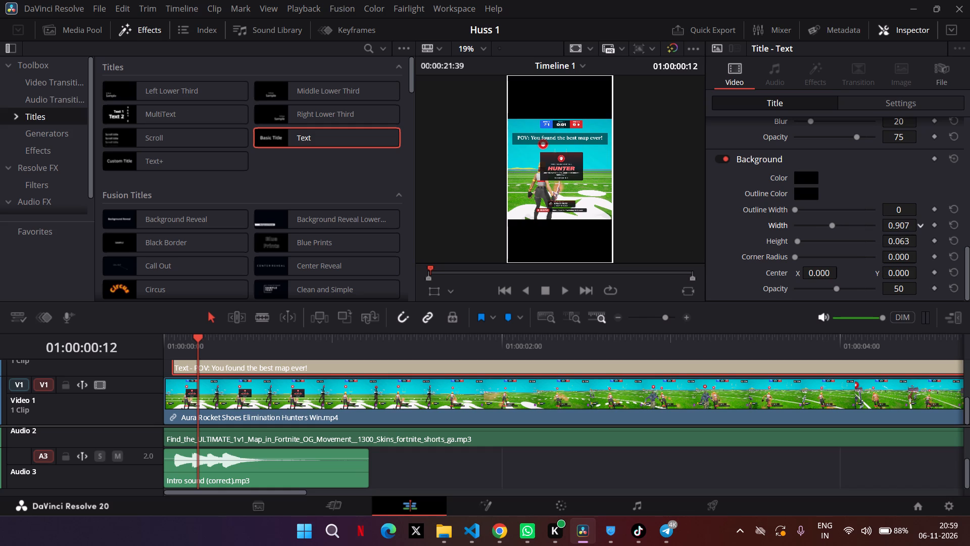
left_click_drag(929, 250, 926, 249)
left_click_drag(926, 249, 924, 249)
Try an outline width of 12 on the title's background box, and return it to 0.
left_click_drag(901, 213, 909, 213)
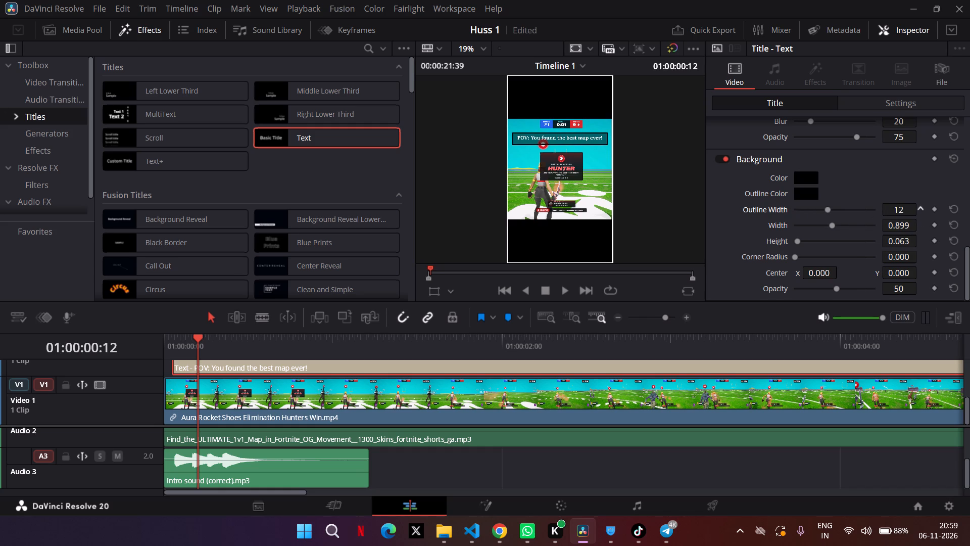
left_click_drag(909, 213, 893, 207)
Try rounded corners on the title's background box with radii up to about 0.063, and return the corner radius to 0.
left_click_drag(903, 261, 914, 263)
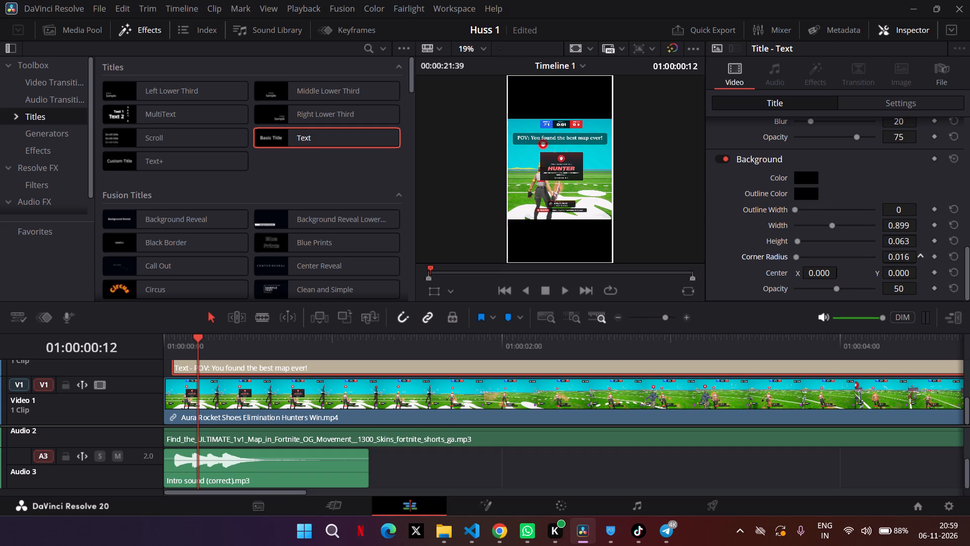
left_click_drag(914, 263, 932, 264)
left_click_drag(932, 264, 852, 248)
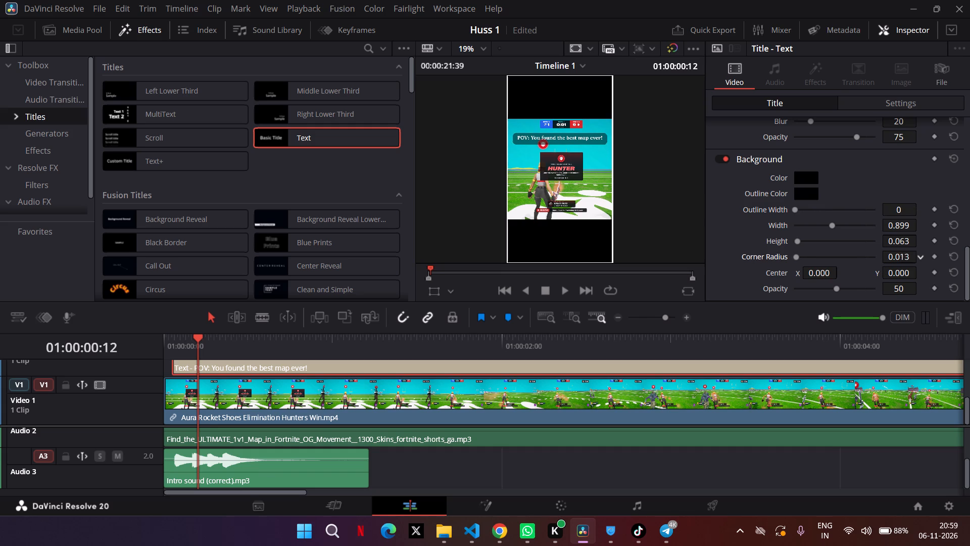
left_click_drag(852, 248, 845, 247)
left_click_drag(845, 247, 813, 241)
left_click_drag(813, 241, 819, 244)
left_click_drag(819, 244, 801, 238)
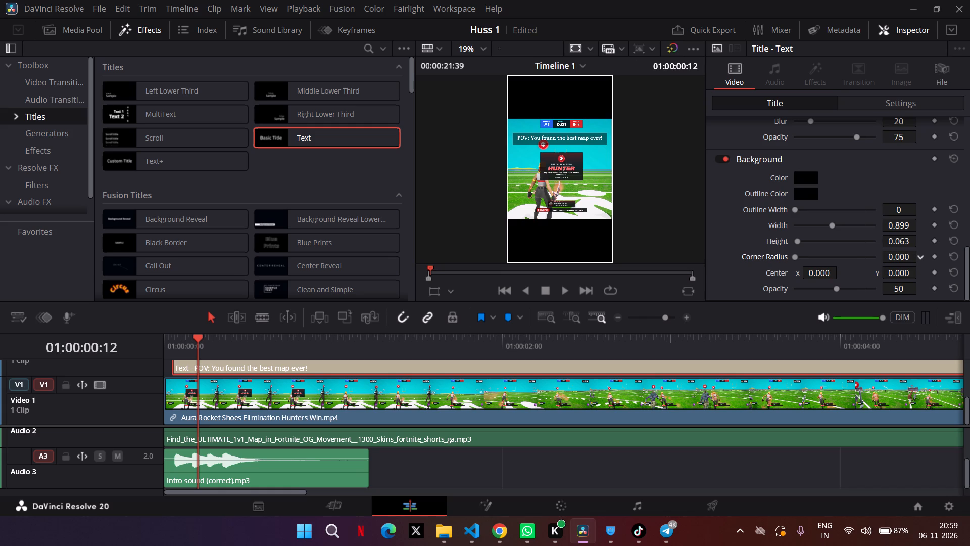
Round the corners of the title's background box with a corner radius of 0.018.
left_click_drag(801, 238, 820, 242)
left_click_drag(820, 242, 815, 242)
left_click_drag(815, 242, 812, 241)
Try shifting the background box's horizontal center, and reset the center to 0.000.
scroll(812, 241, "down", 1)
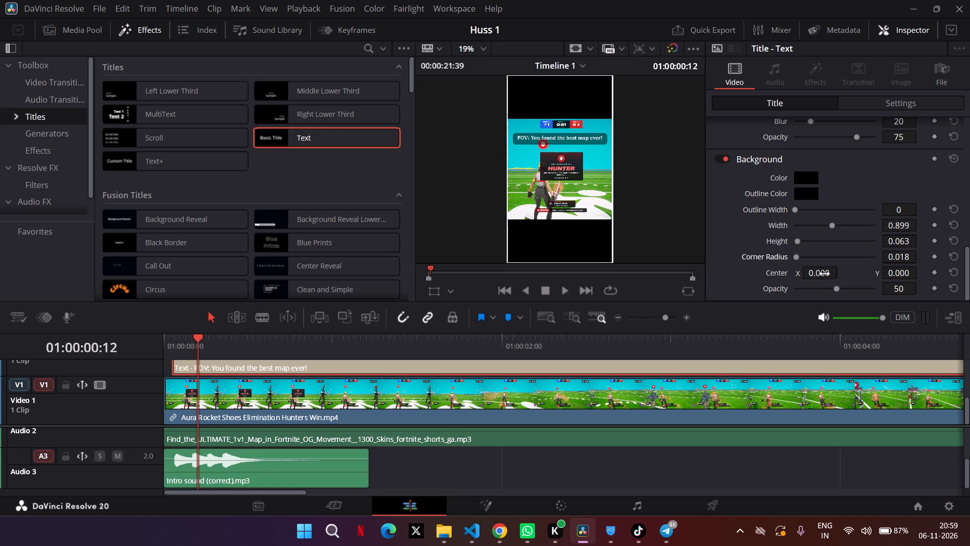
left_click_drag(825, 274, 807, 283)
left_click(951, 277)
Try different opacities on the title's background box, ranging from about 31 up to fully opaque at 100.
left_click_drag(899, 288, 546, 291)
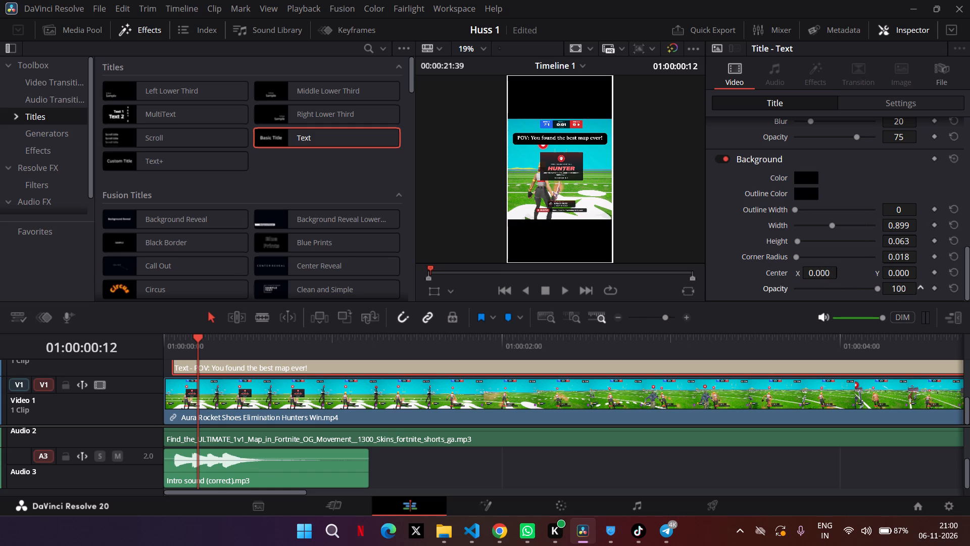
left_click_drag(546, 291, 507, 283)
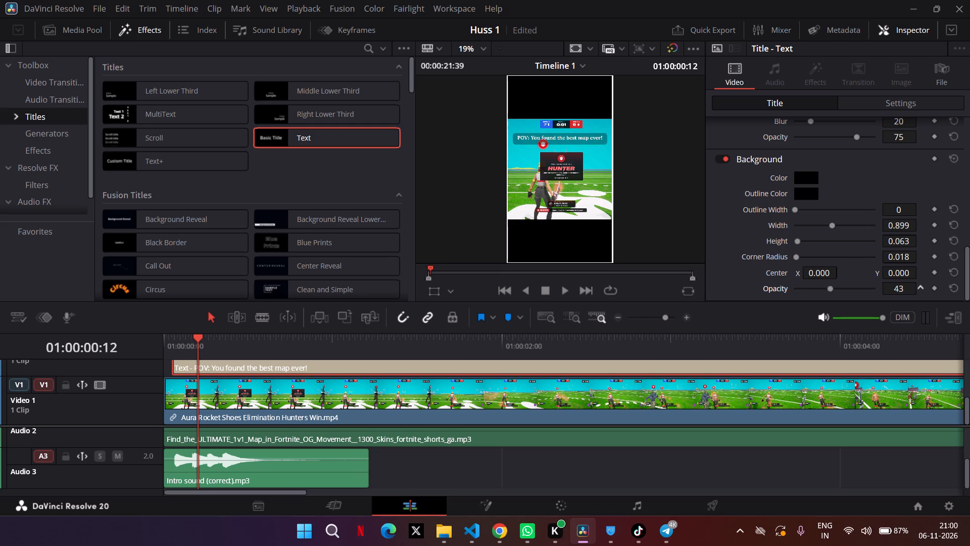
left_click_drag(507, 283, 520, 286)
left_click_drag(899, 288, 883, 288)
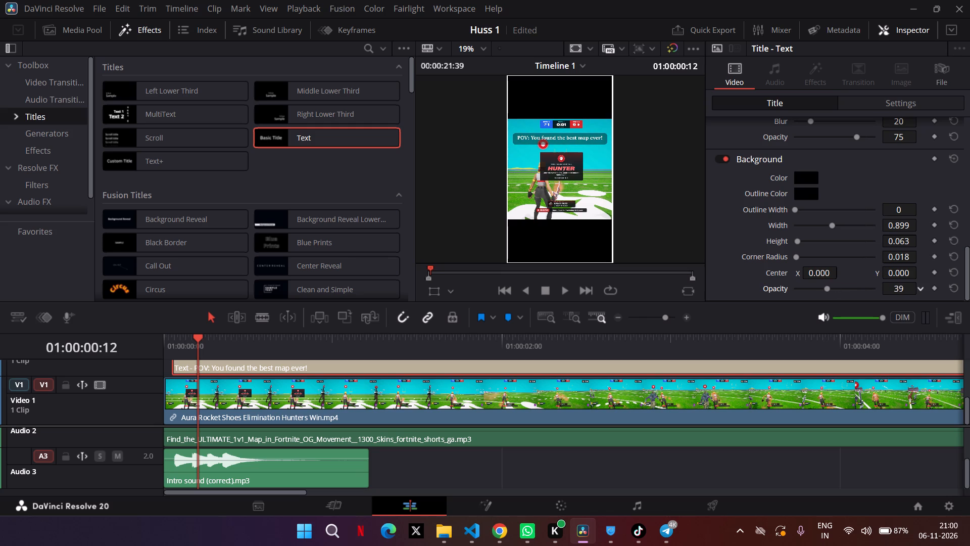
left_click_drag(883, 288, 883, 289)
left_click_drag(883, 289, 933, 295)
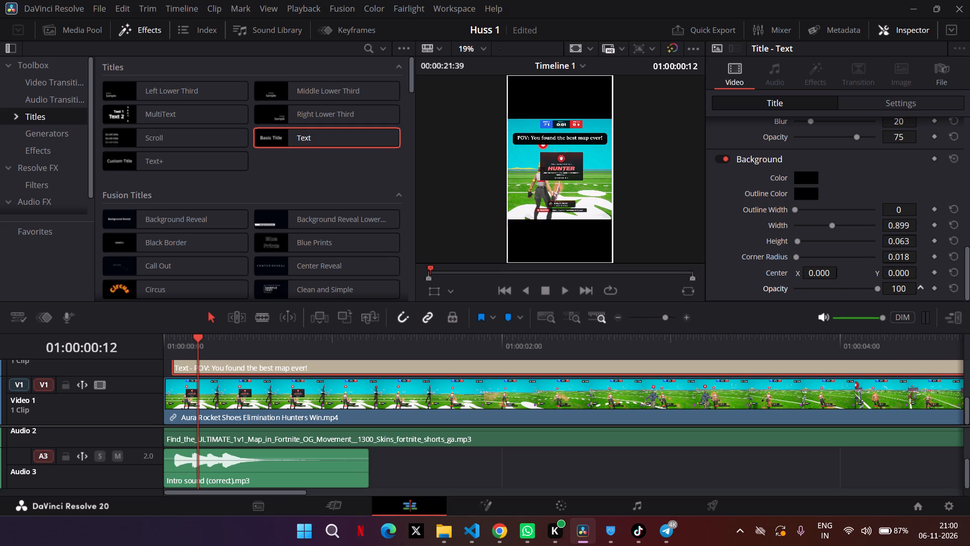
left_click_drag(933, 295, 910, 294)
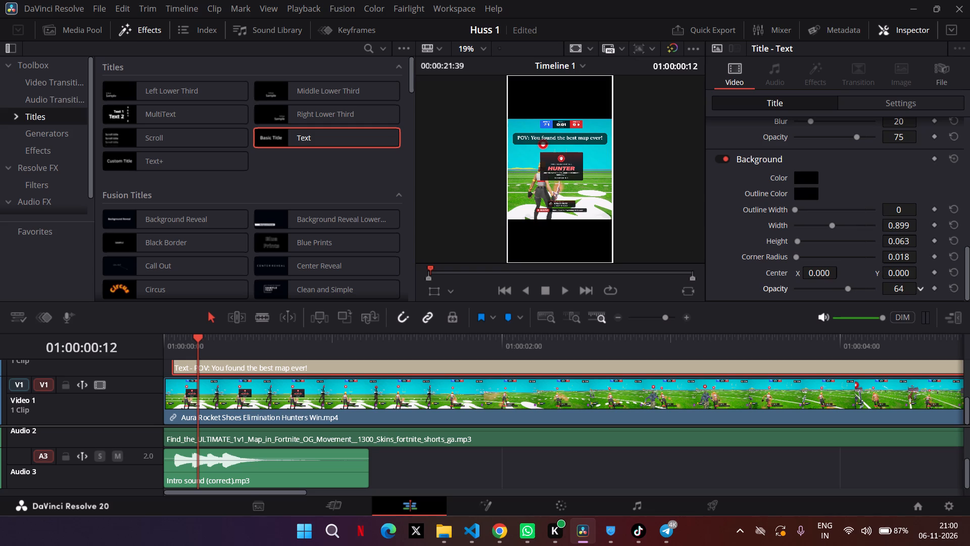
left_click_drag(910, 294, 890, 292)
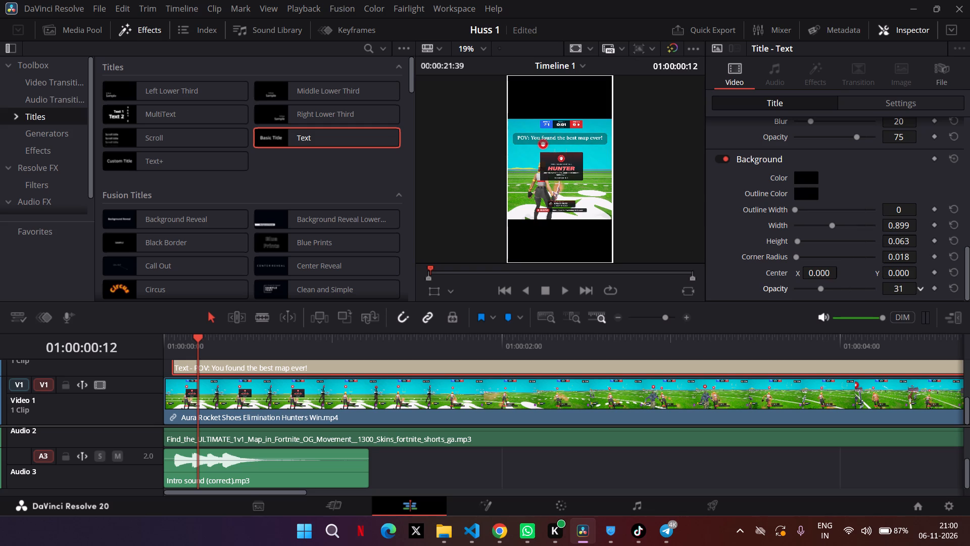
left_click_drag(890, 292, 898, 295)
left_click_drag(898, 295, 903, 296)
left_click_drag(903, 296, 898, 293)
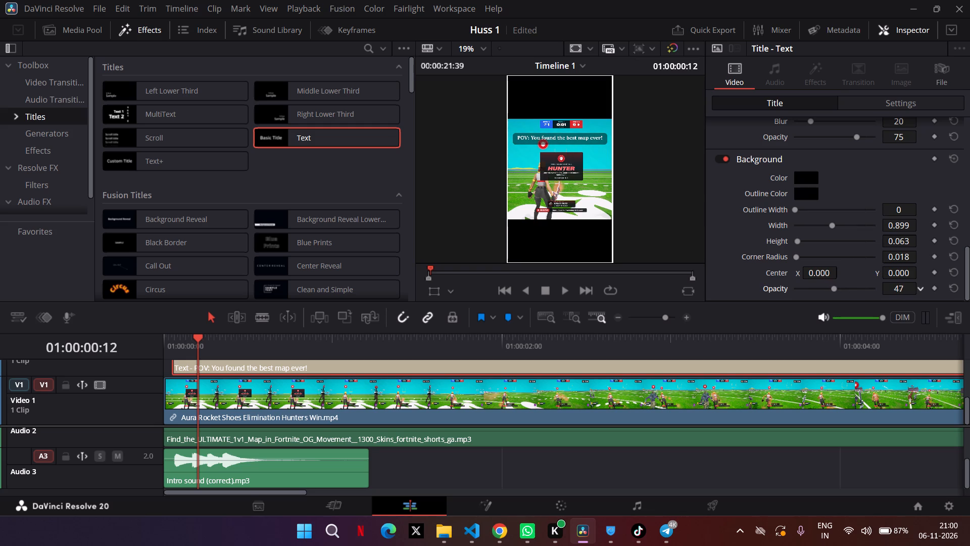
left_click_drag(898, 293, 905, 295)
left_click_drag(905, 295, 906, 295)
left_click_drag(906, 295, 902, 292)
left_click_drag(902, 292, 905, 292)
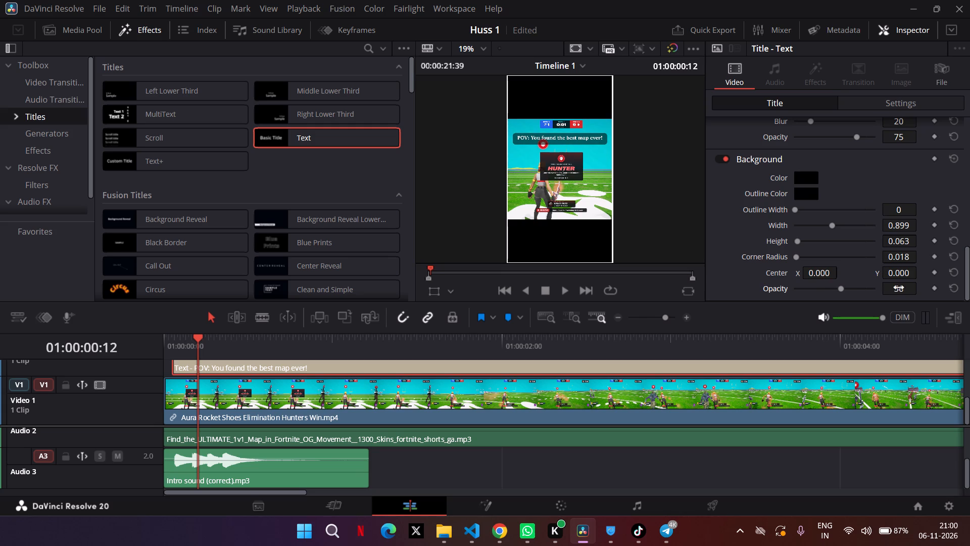
Set the opacity of the title's background box to 54.
left_click(899, 288)
type("54")
key("Return")
Reposition the title with its background box to X 538 and Y 1289, just below the match score bar in the footage.
scroll(783, 233, "up", 3)
left_click_drag(819, 272, 816, 273)
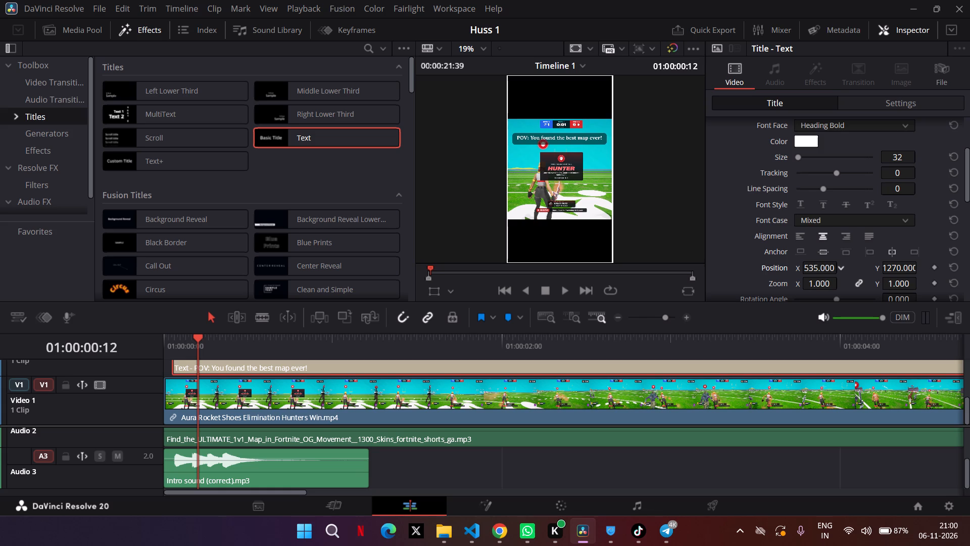
left_click_drag(816, 273, 815, 271)
left_click_drag(901, 268, 862, 260)
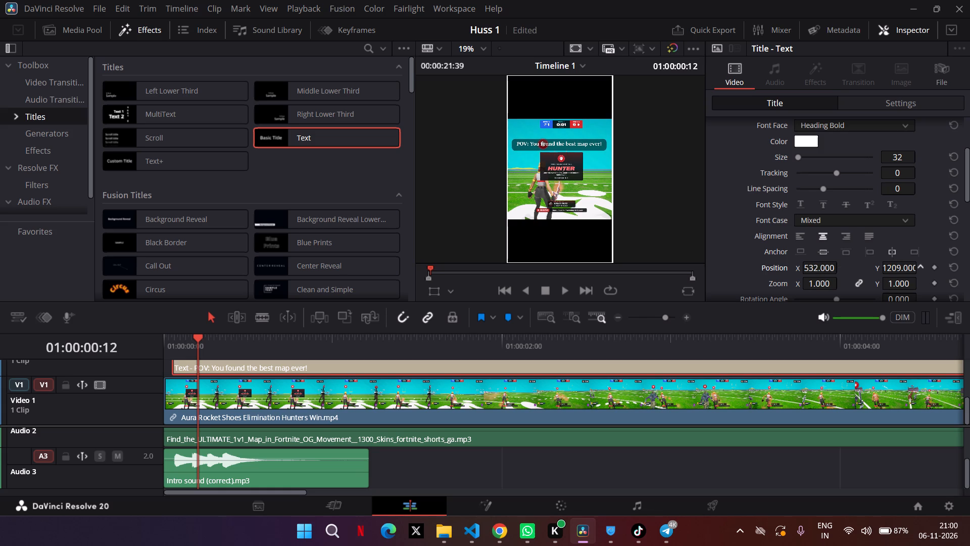
left_click_drag(862, 260, 909, 287)
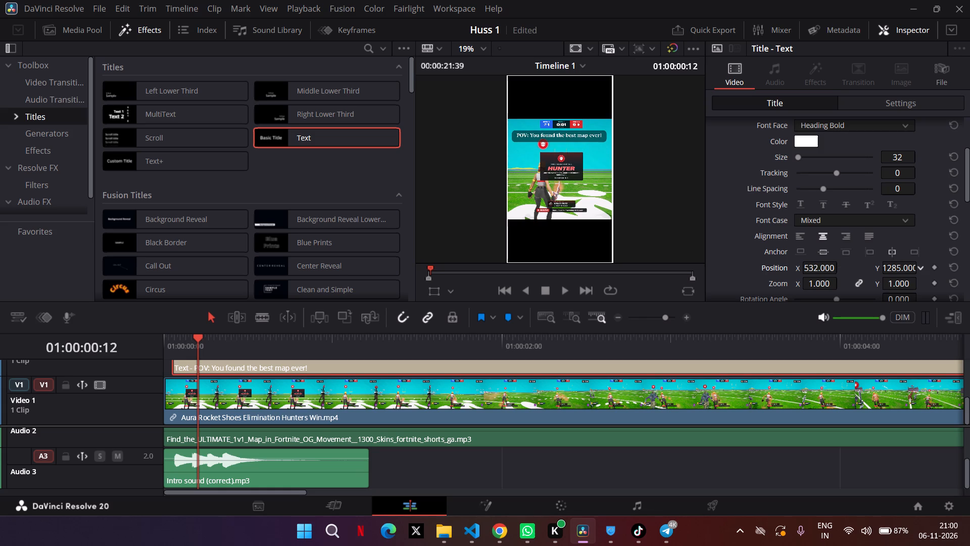
left_click_drag(909, 287, 897, 282)
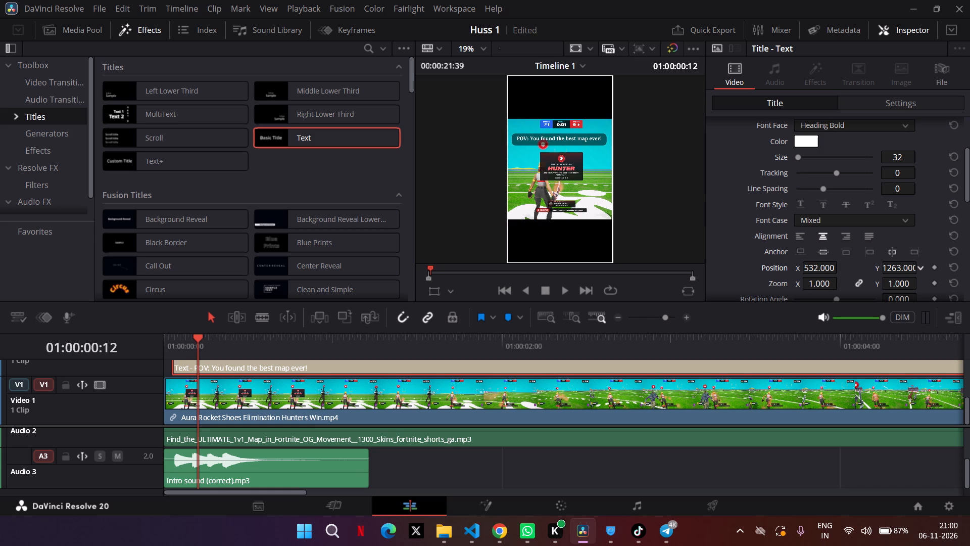
left_click_drag(897, 282, 746, 211)
left_click_drag(901, 268, 725, 256)
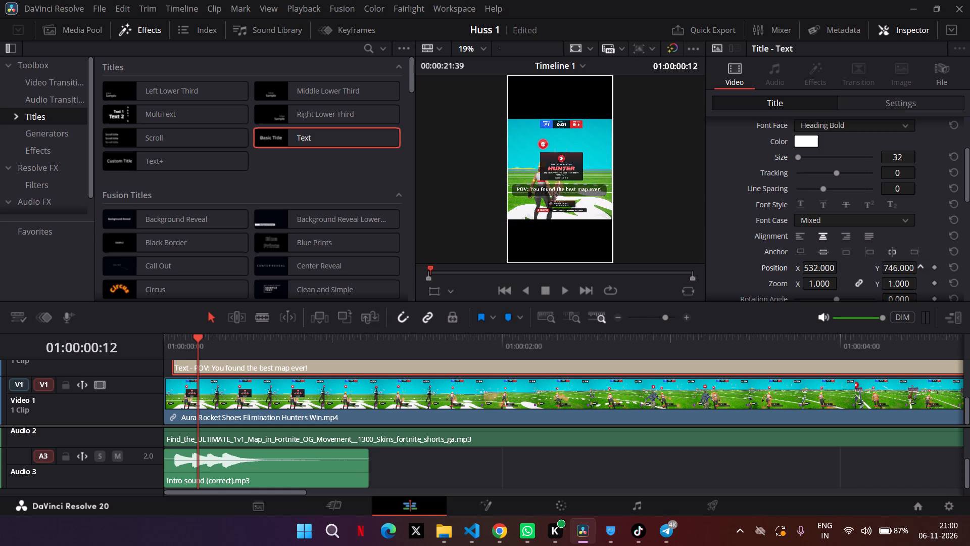
left_click_drag(725, 256, 513, 286)
left_click_drag(901, 268, 500, 279)
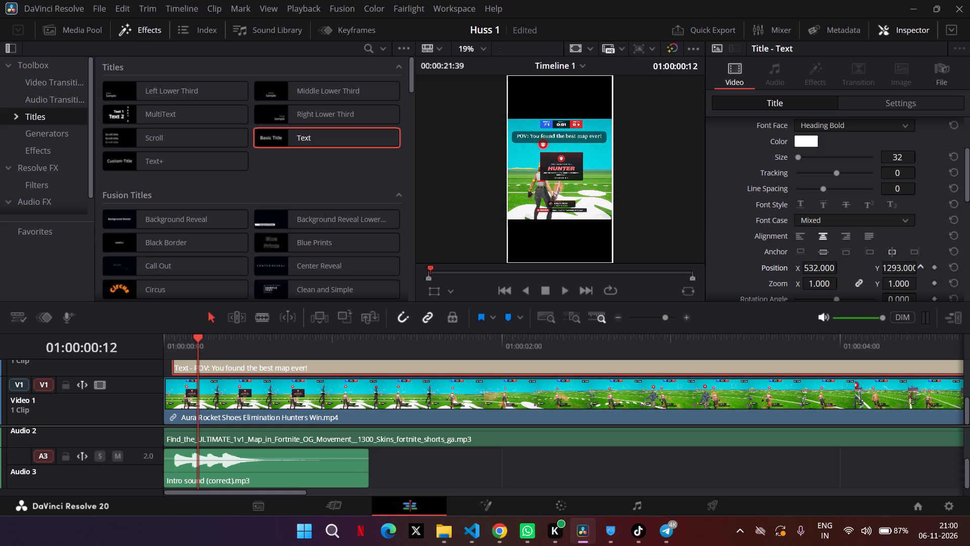
left_click_drag(500, 279, 481, 276)
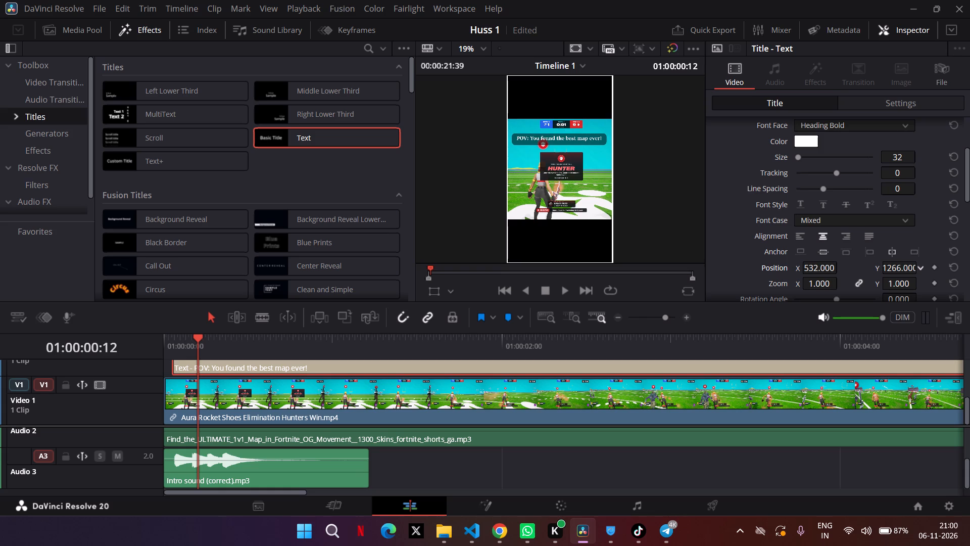
left_click_drag(481, 276, 494, 283)
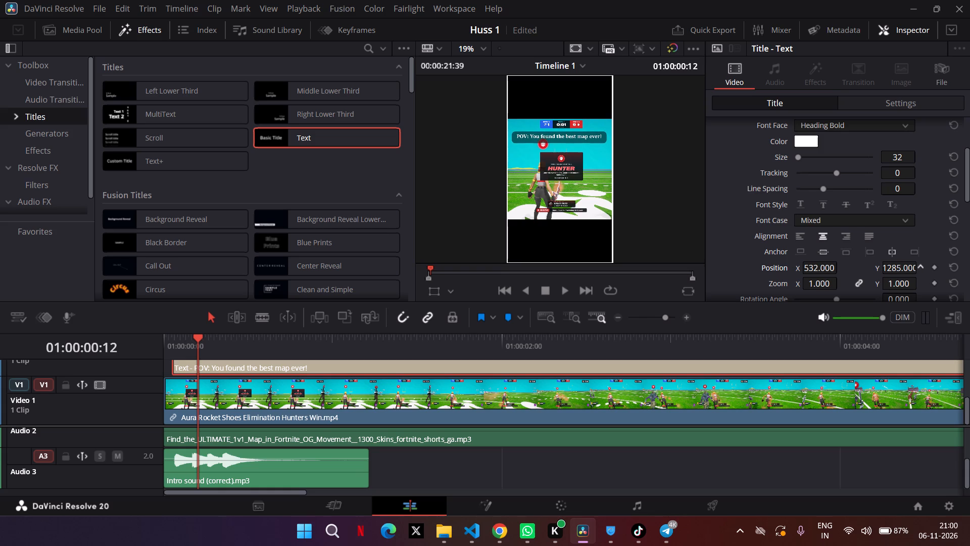
left_click_drag(494, 283, 487, 279)
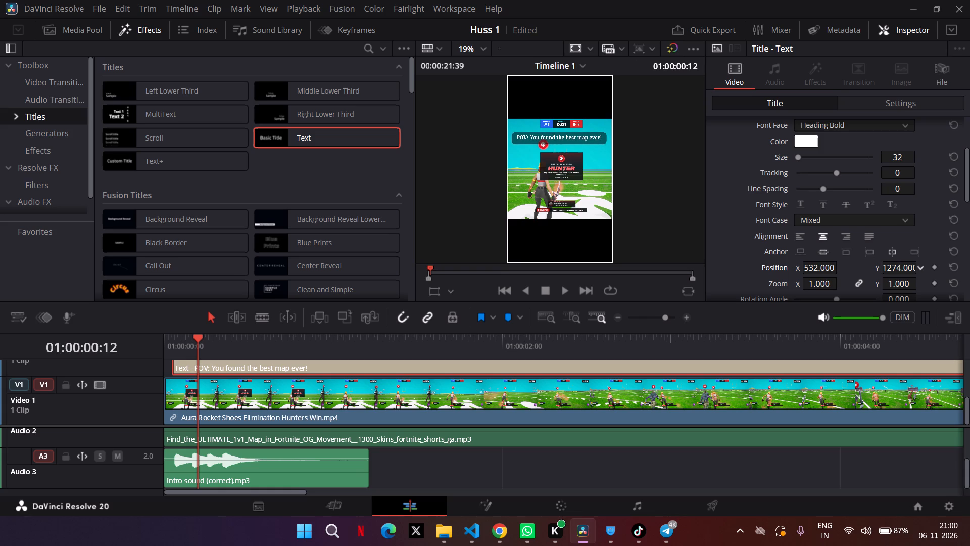
left_click_drag(487, 279, 490, 280)
left_click(822, 269)
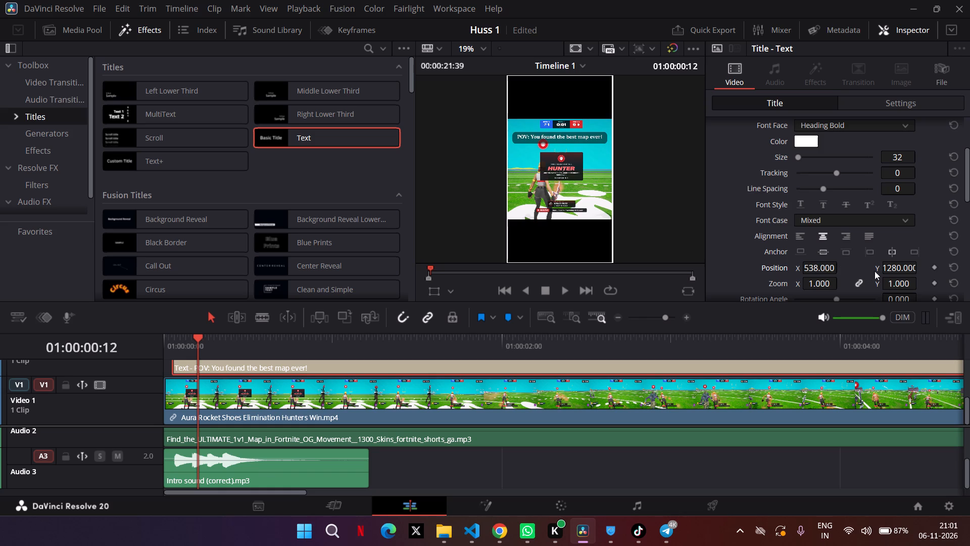
left_click_drag(901, 270, 906, 270)
Set the title's font size to 33.
left_click(899, 160)
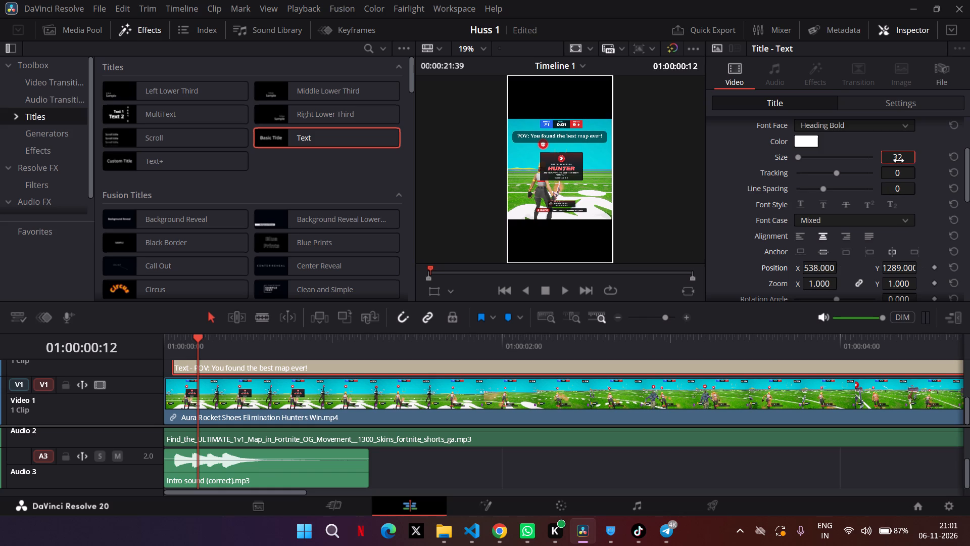
type("33")
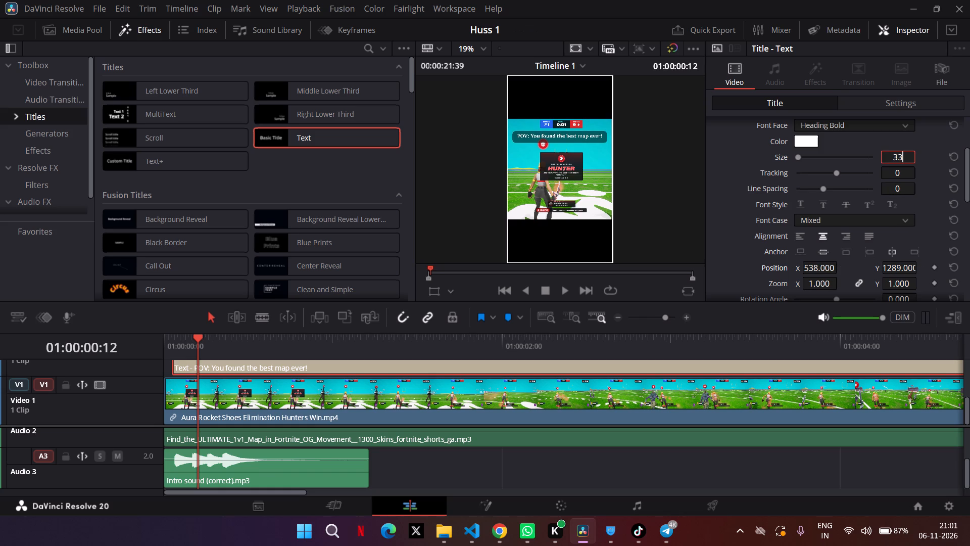
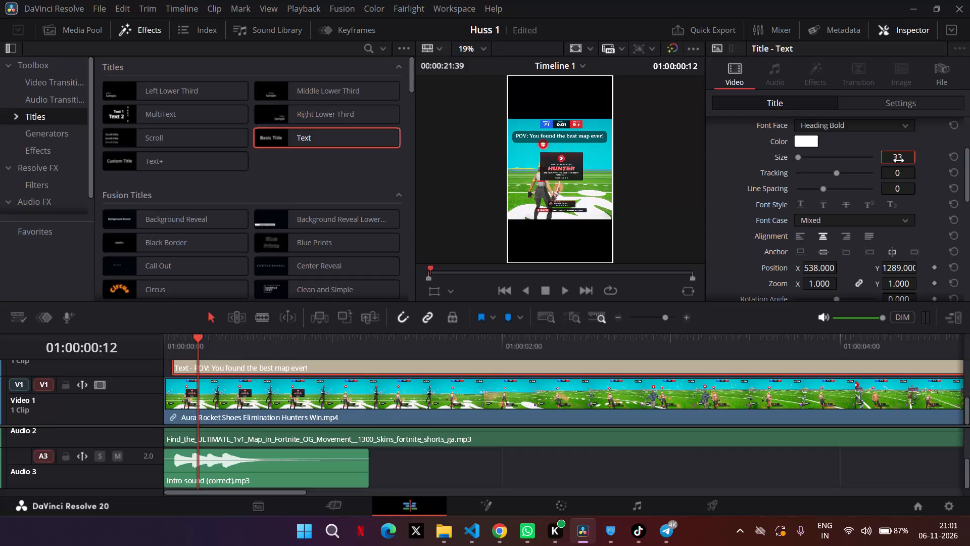
Look through the title's transform, cropping, dynamic zoom and composite settings.
left_click_drag(181, 338, 154, 338)
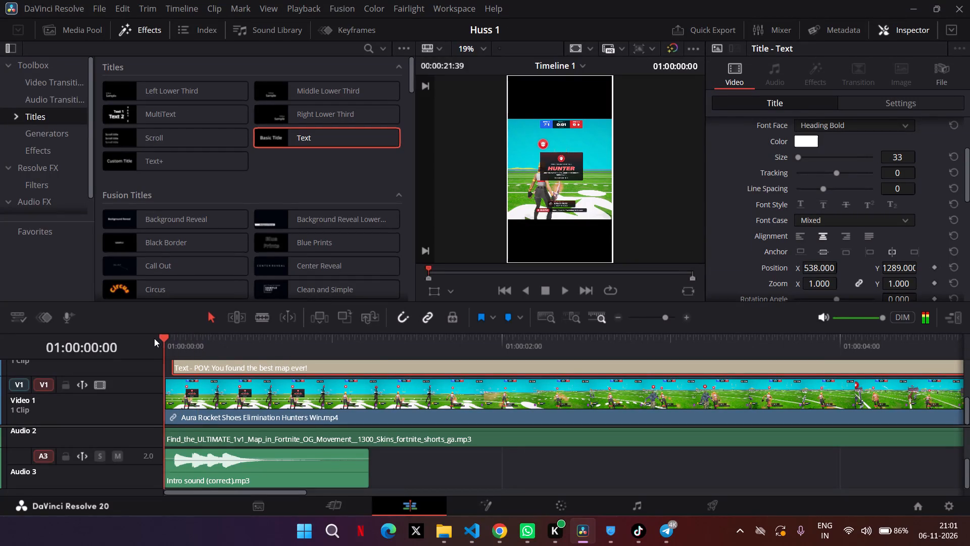
scroll(192, 364, "up", 1)
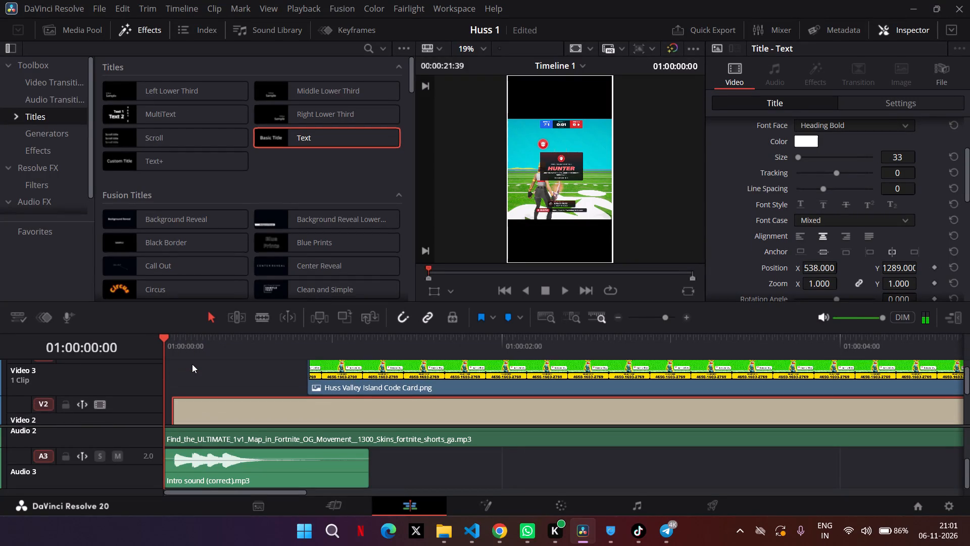
left_click(816, 71)
left_click(872, 99)
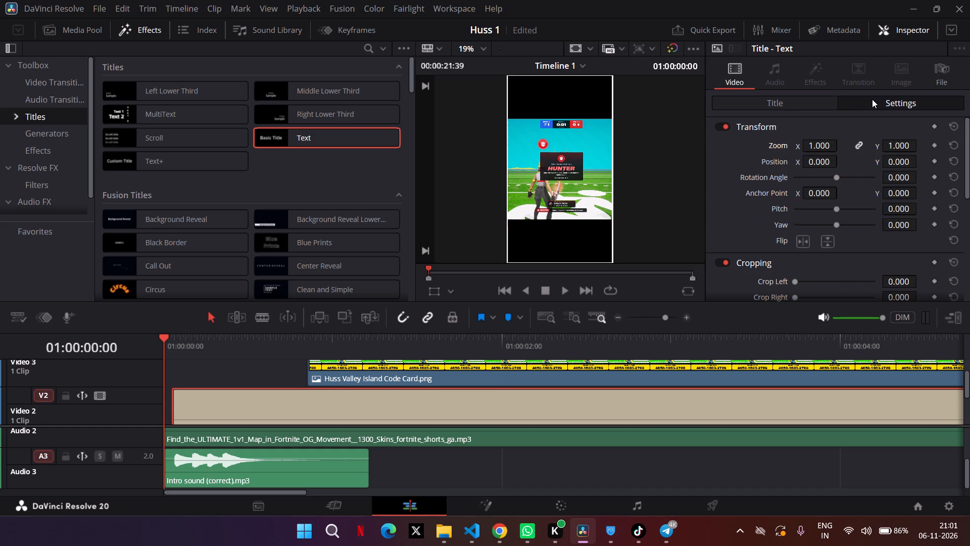
scroll(761, 267, "down", 3)
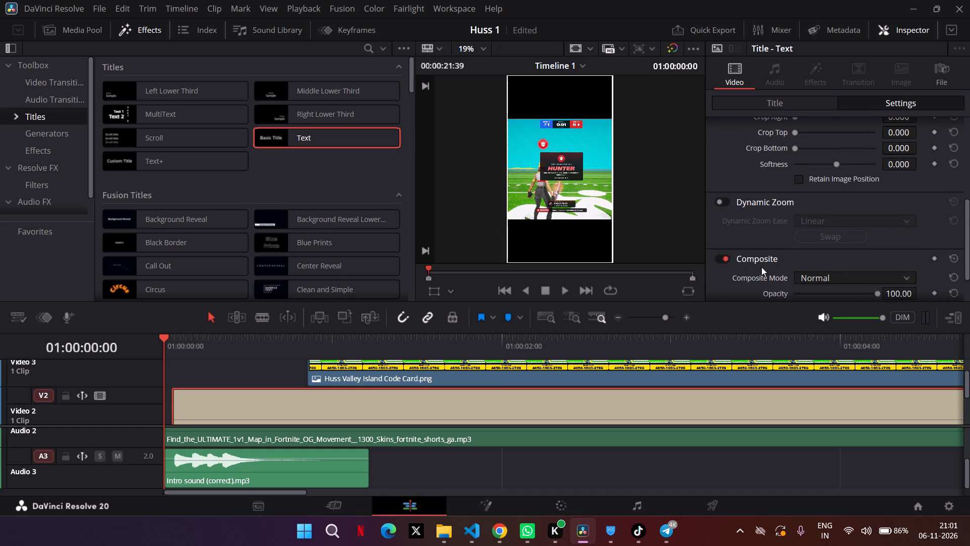
scroll(761, 267, "down", 1)
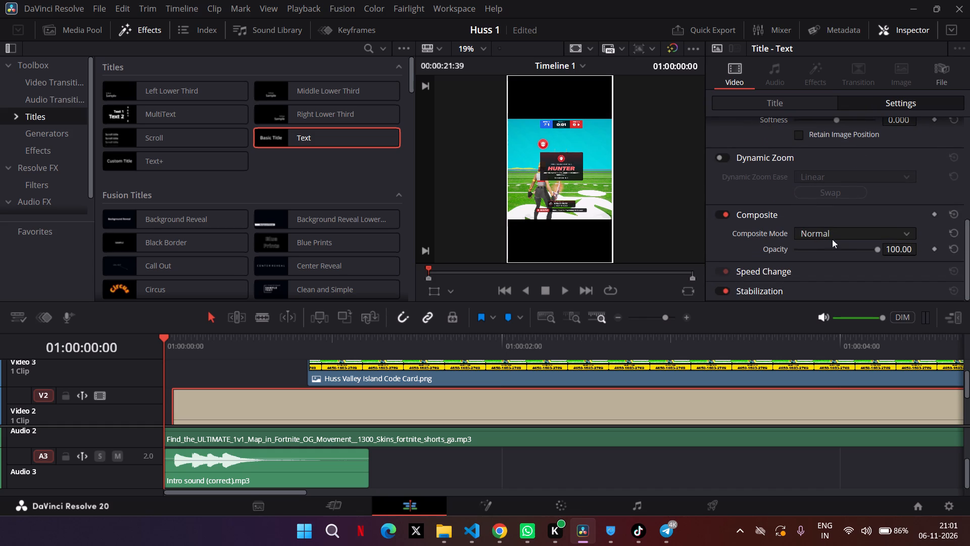
scroll(771, 161, "up", 3)
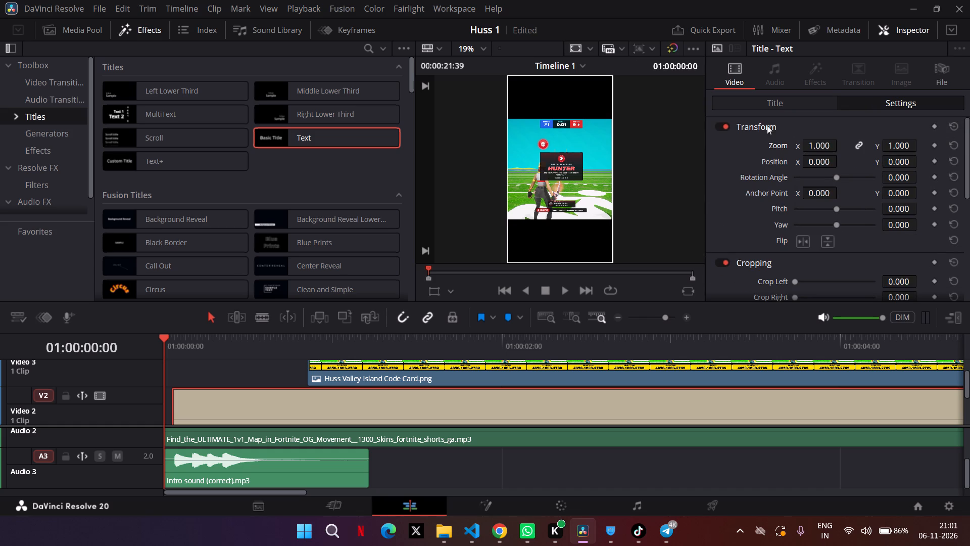
Play back the first second of the timeline from the start to check how the title appears.
left_click(168, 344)
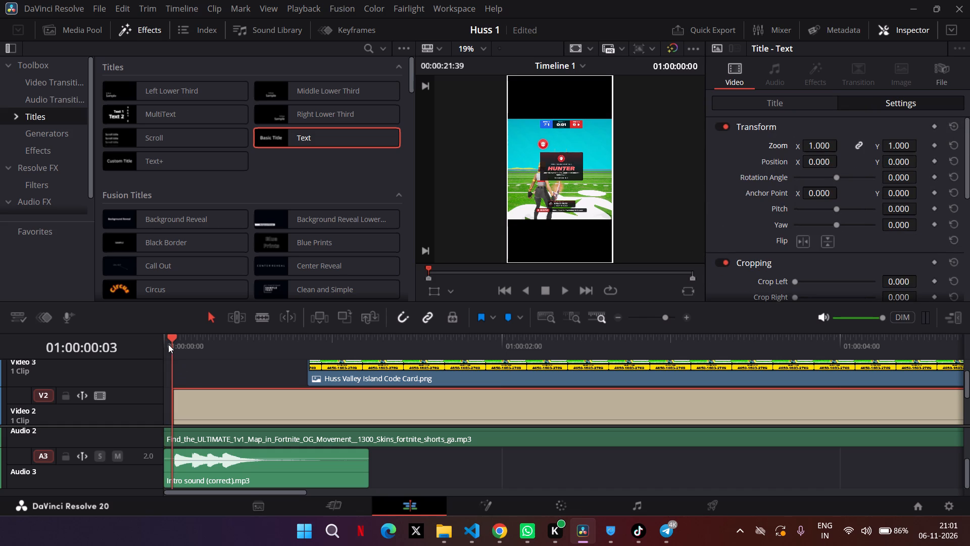
left_click(168, 344)
left_click_drag(168, 344, 154, 344)
left_click_drag(168, 339, 161, 339)
key("space")
key("space")
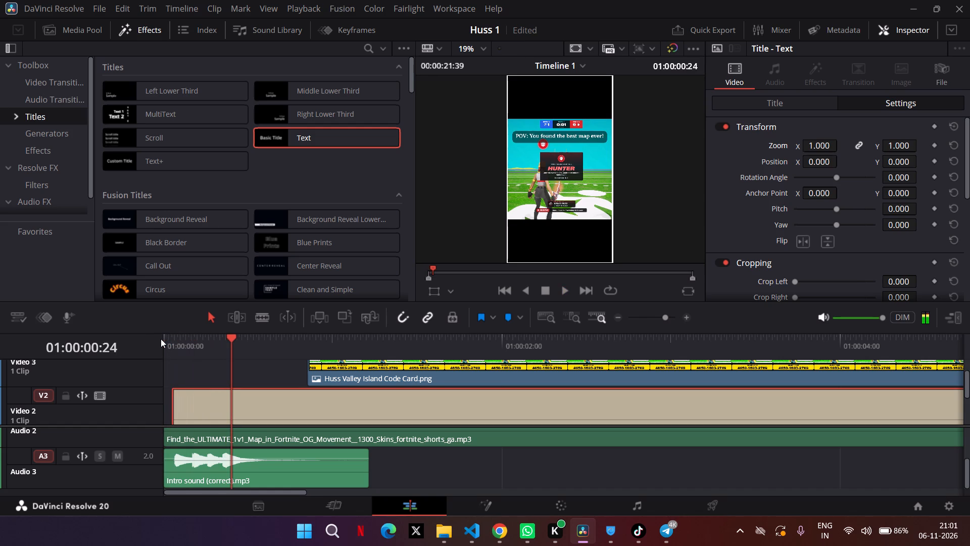
left_click_drag(168, 342, 152, 342)
key("space")
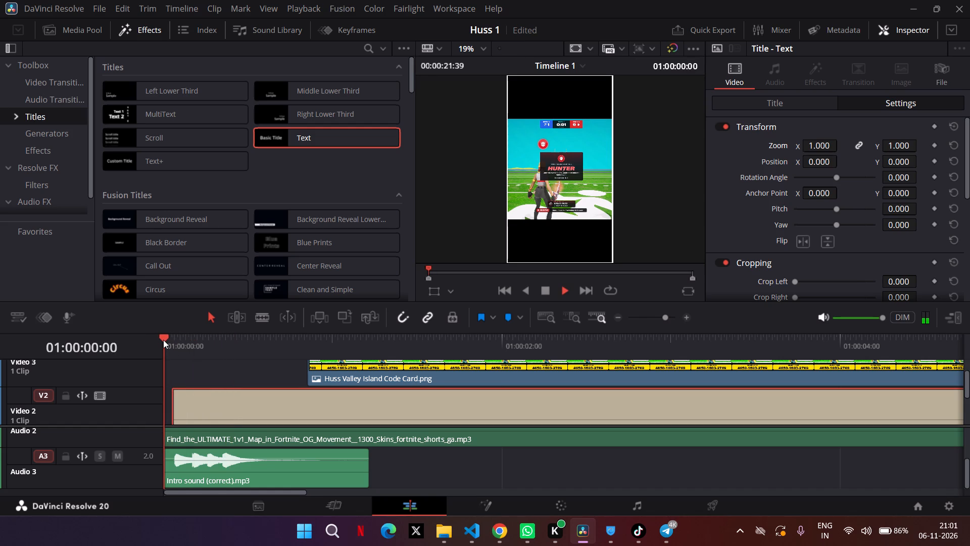
key("space")
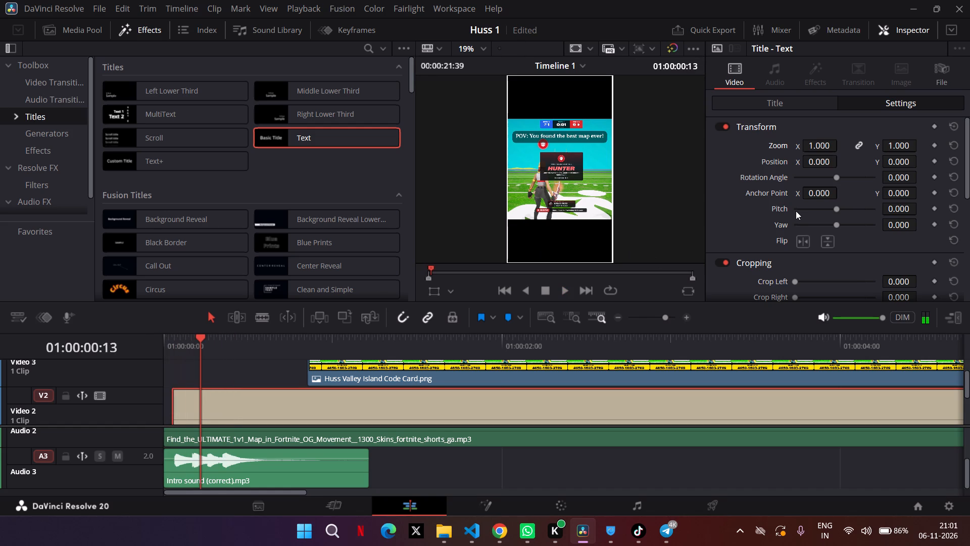
Compare the title's font size at 32 and 33, and settle on 32.
scroll(796, 211, "up", 2)
left_click(801, 99)
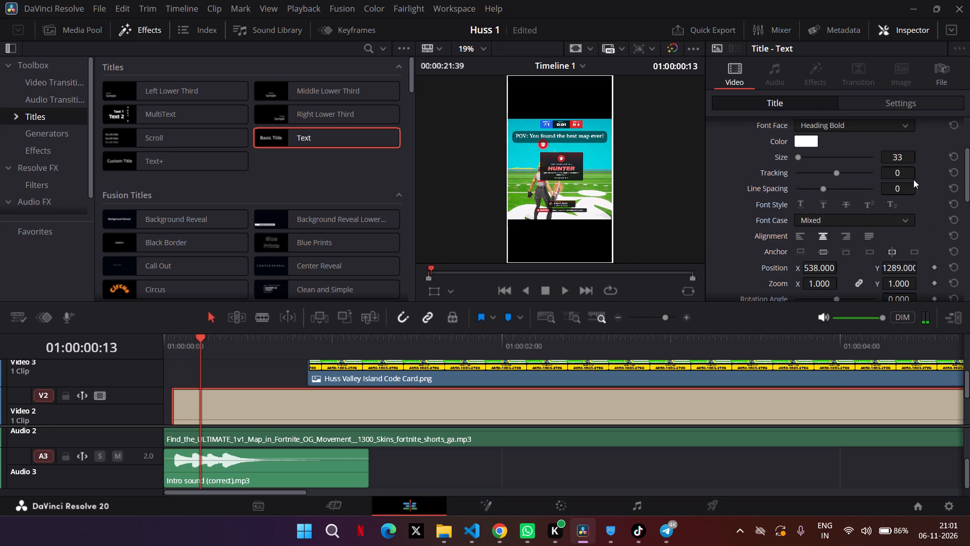
left_click(905, 157)
type("32")
key("Return")
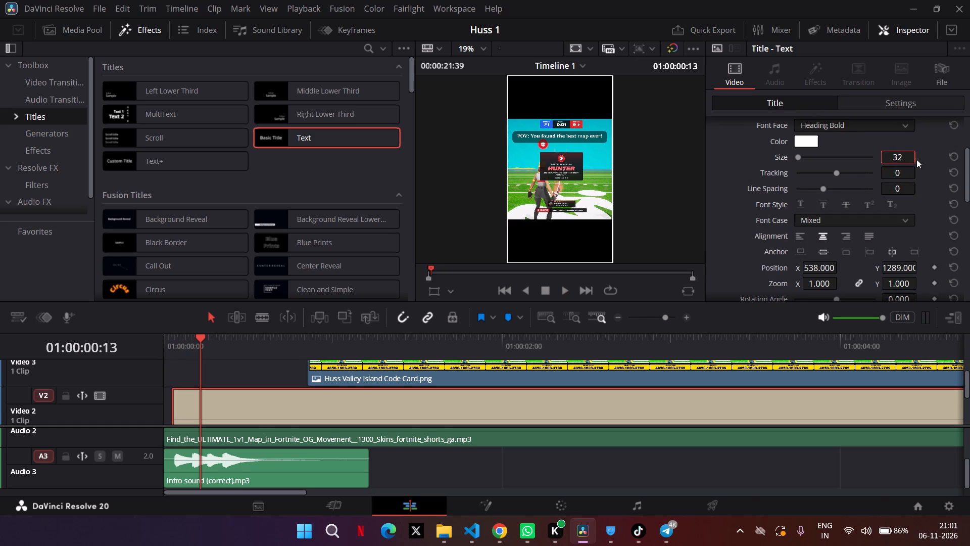
type("33")
key("Return")
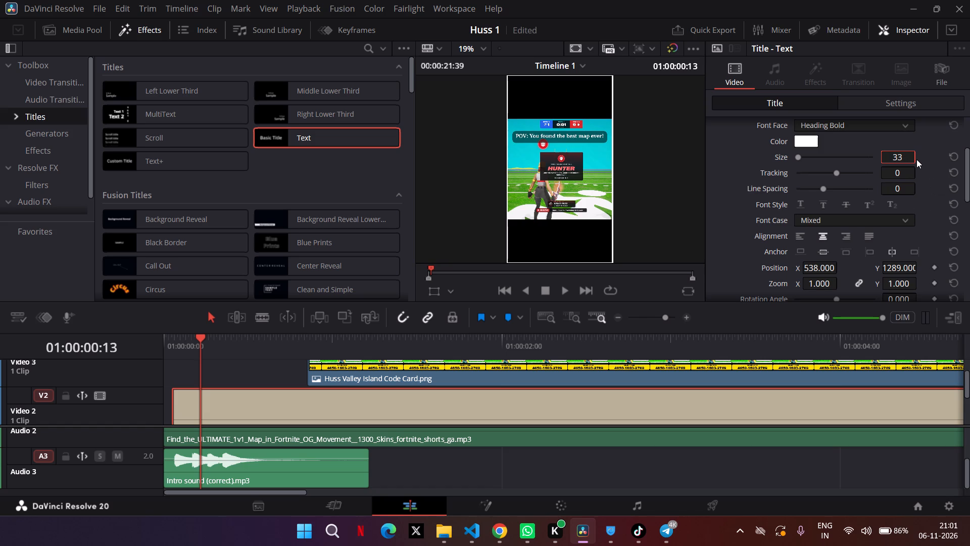
type("32")
key("Return")
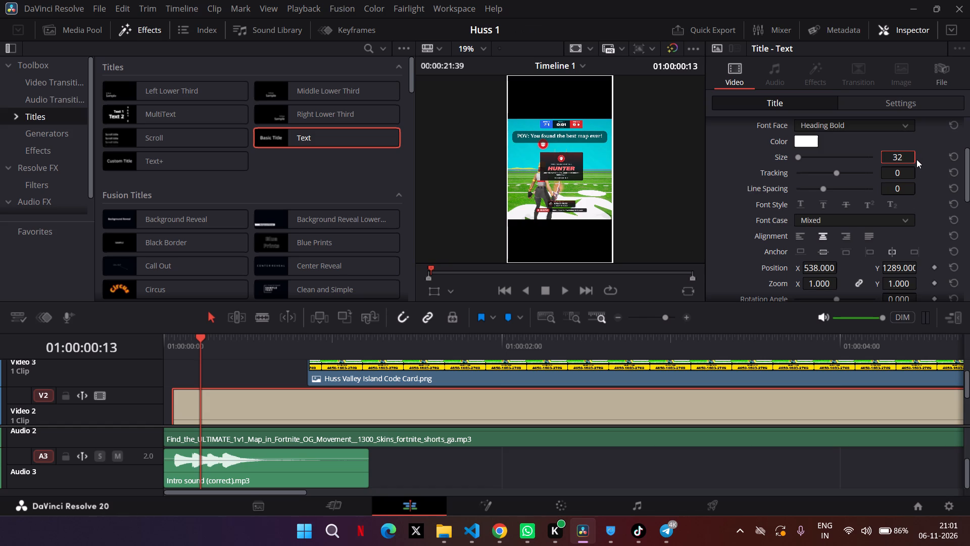
Lower the title slightly to Y 1260, keeping its X position at 538.
left_click(821, 271)
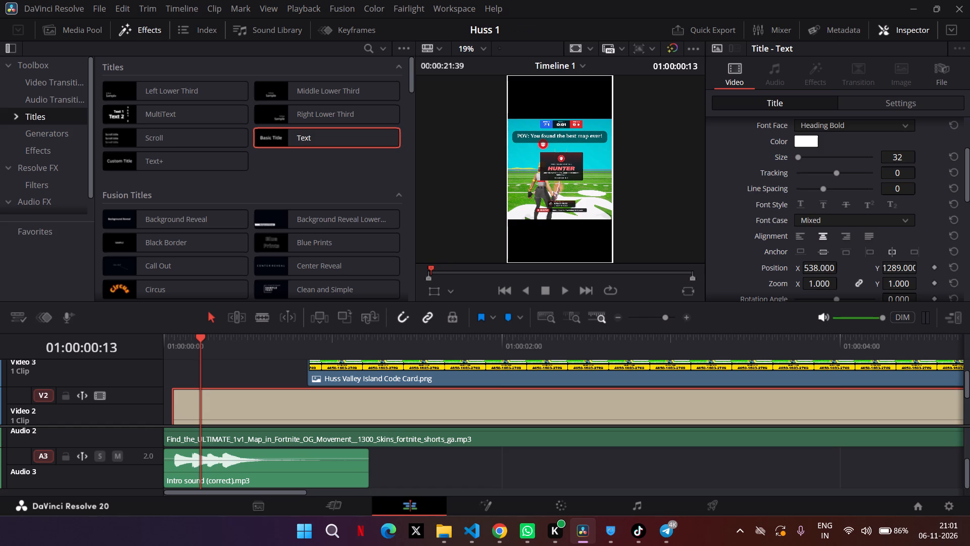
left_click(821, 271)
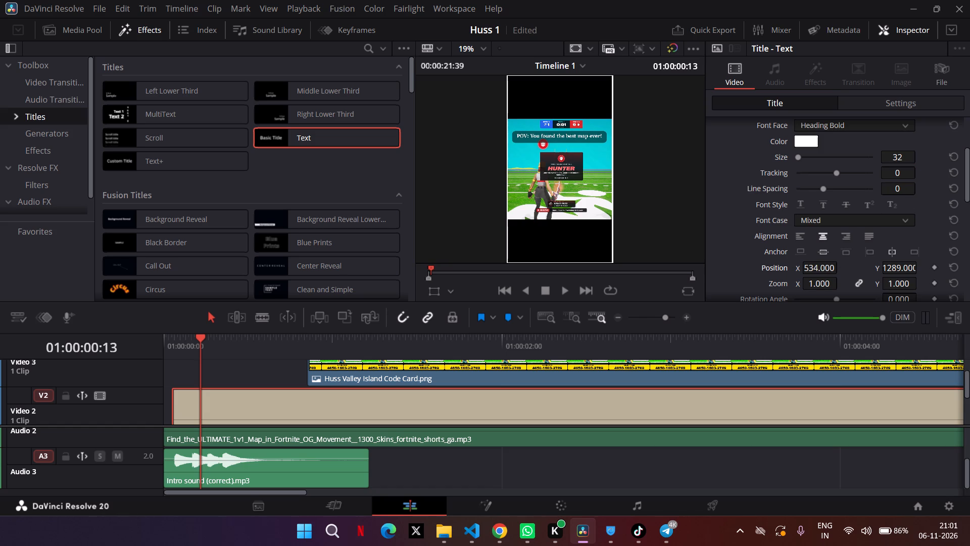
type("538")
key("Return")
left_click_drag(903, 269, 889, 269)
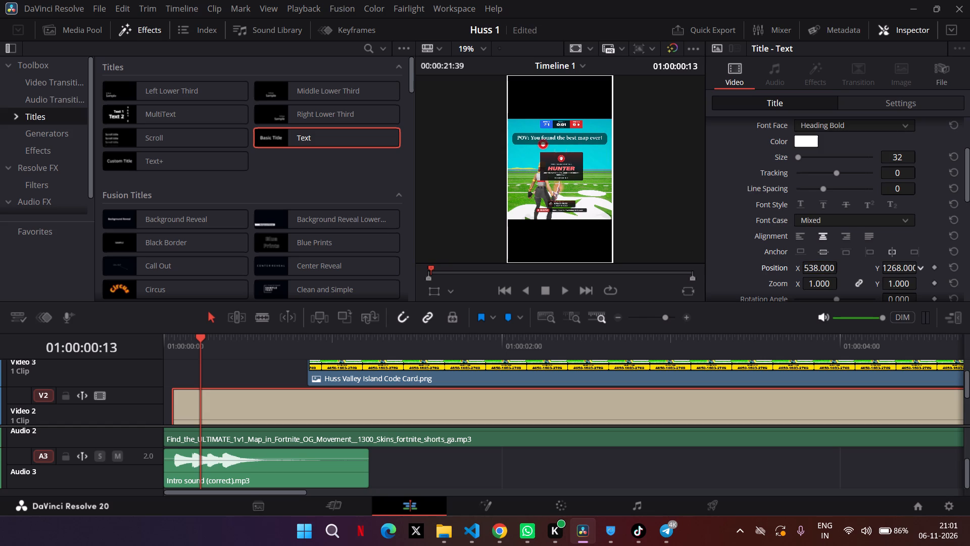
left_click_drag(889, 269, 884, 267)
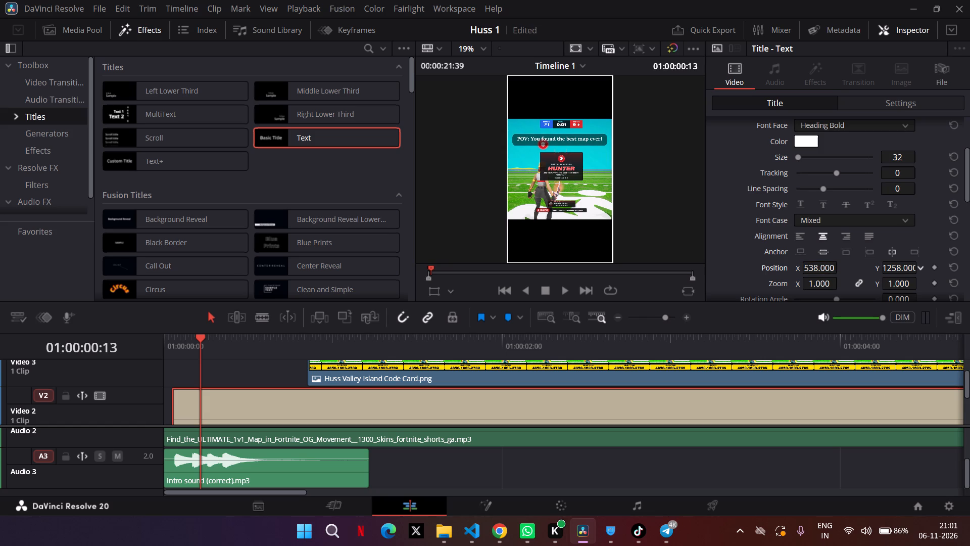
left_click_drag(884, 267, 885, 268)
Play back the opening repeatedly to check the title's placement and the entrance of the island code card.
left_click_drag(170, 346, 153, 344)
key("space")
key("space")
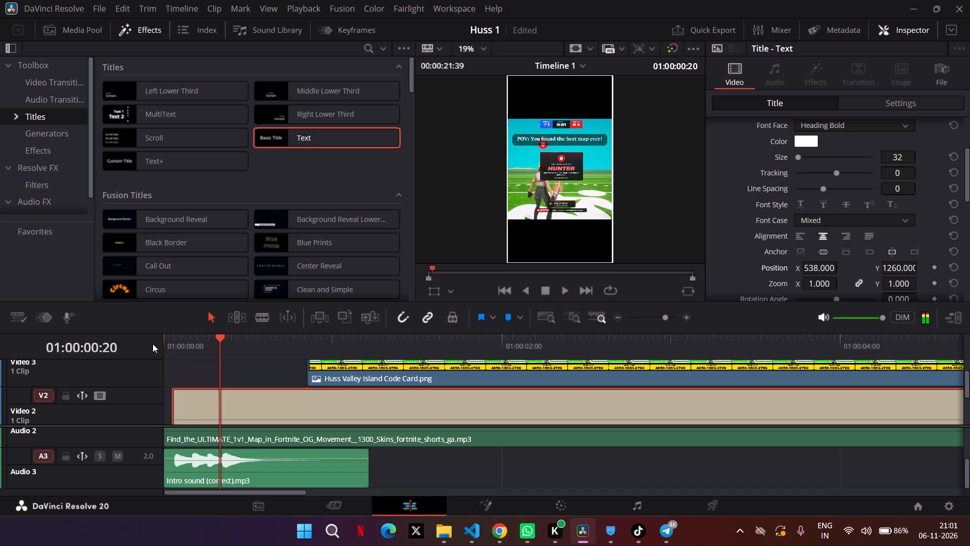
left_click_drag(172, 341, 160, 341)
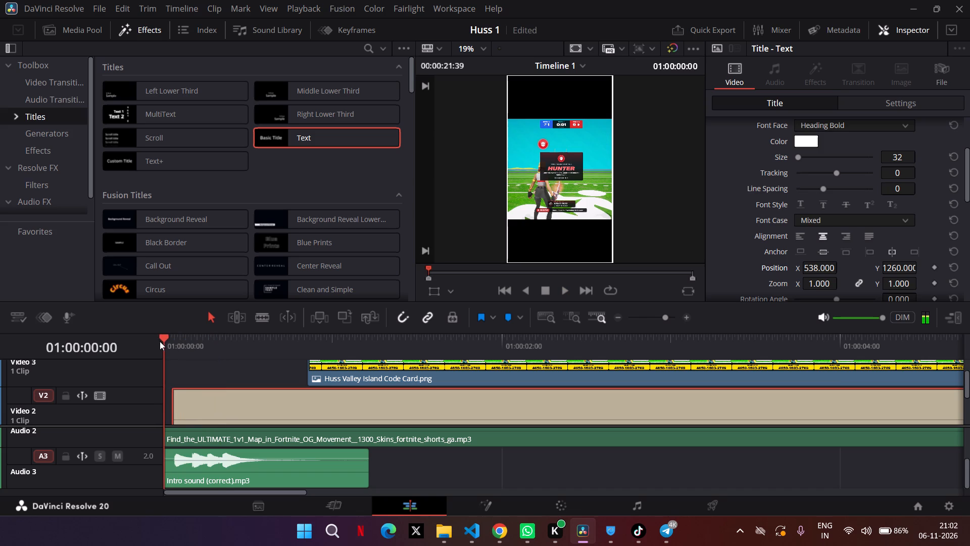
key("space")
key("space")
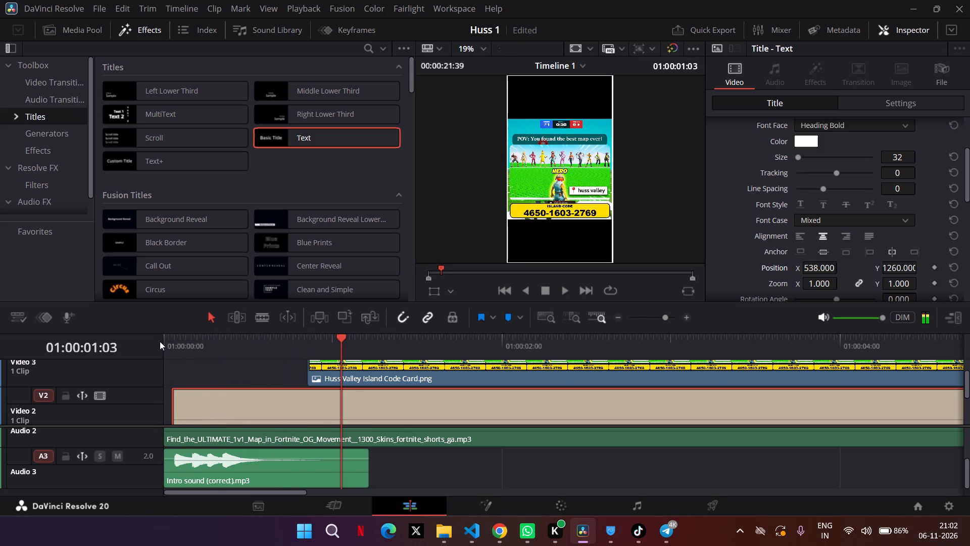
key("space")
key("space")
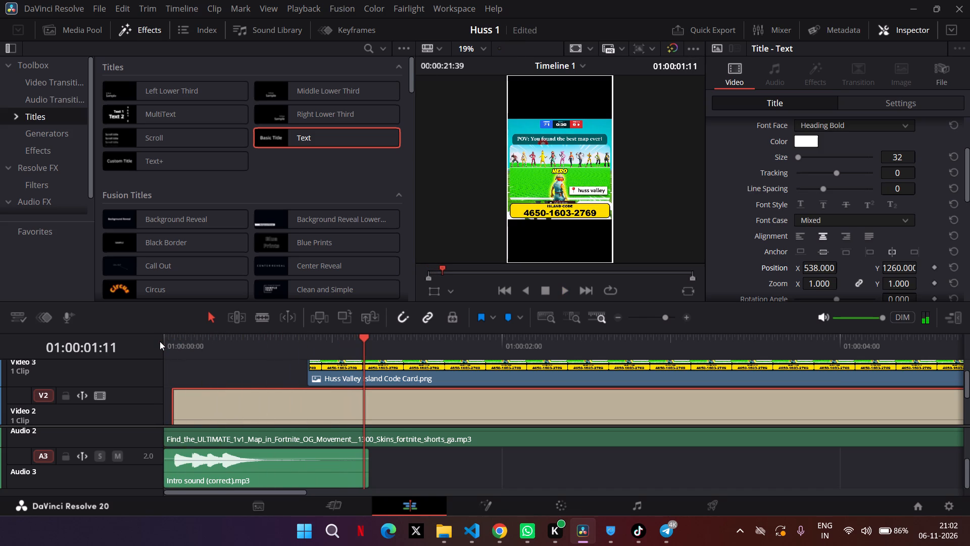
left_click(165, 335)
key("space")
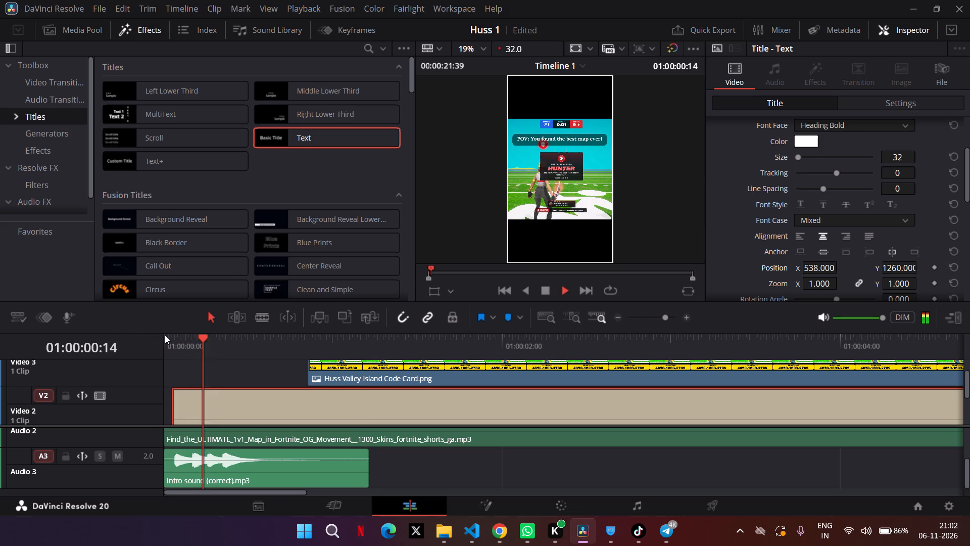
key("space")
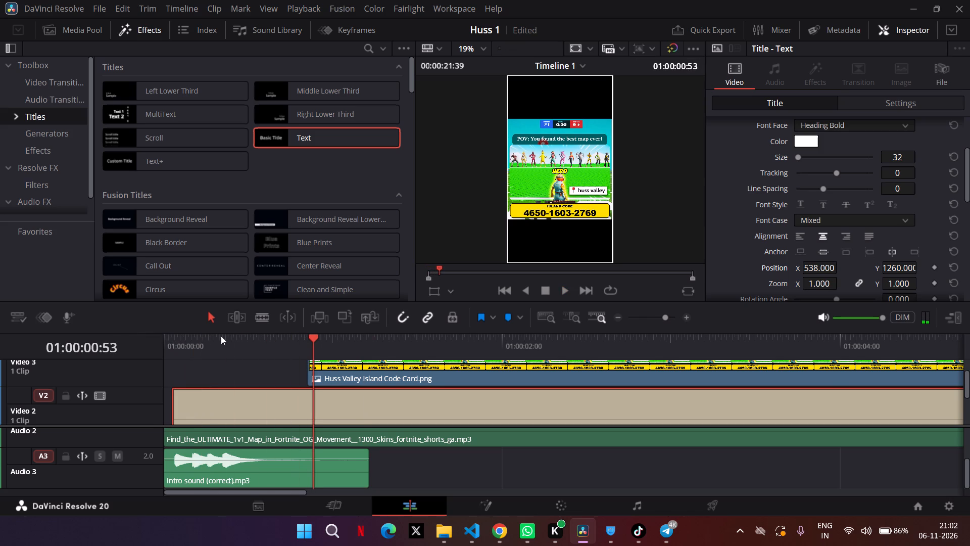
left_click(266, 337)
left_click_drag(266, 337, 192, 338)
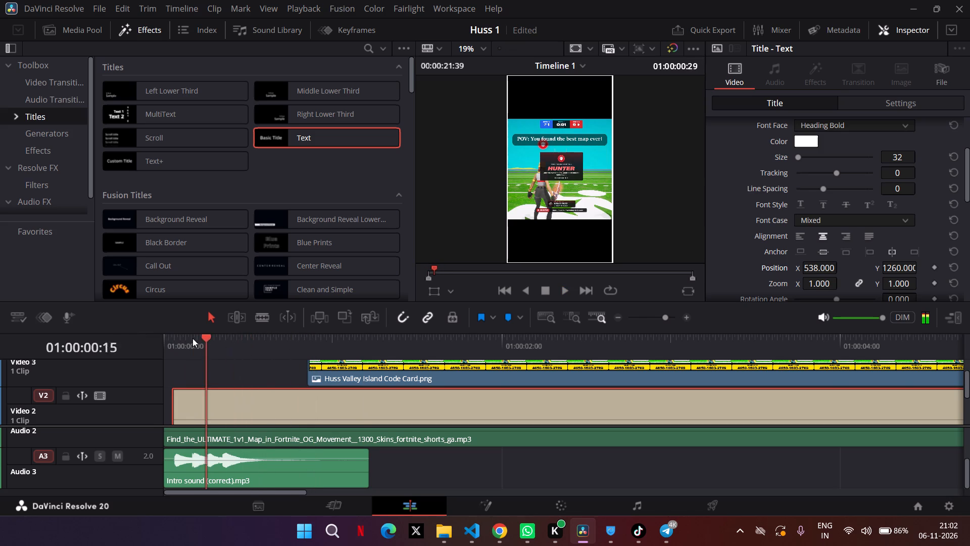
left_click_drag(192, 338, 164, 337)
key("space")
key("space")
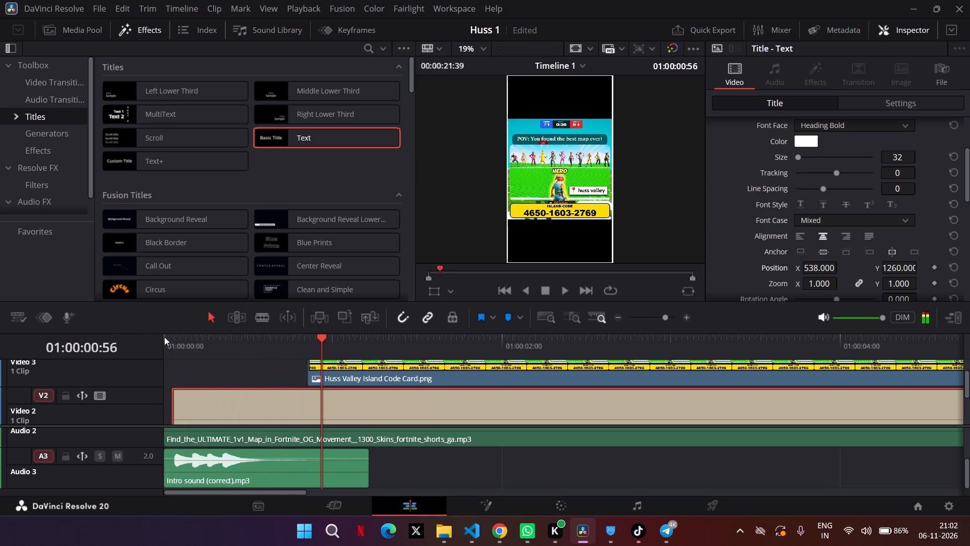
Scale the Huss Valley Island Code Card image down to a zoom of 0.820.
left_click(343, 380)
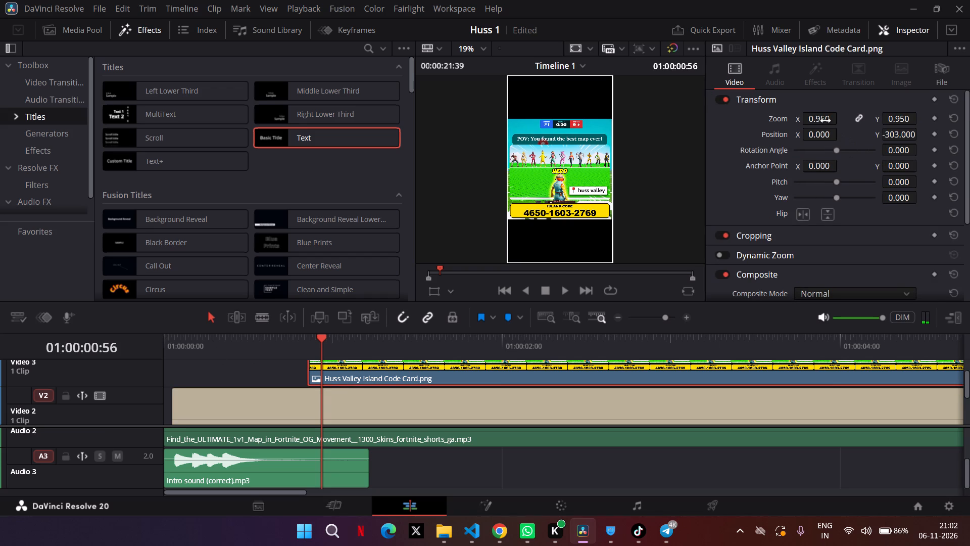
left_click_drag(826, 121, 826, 120)
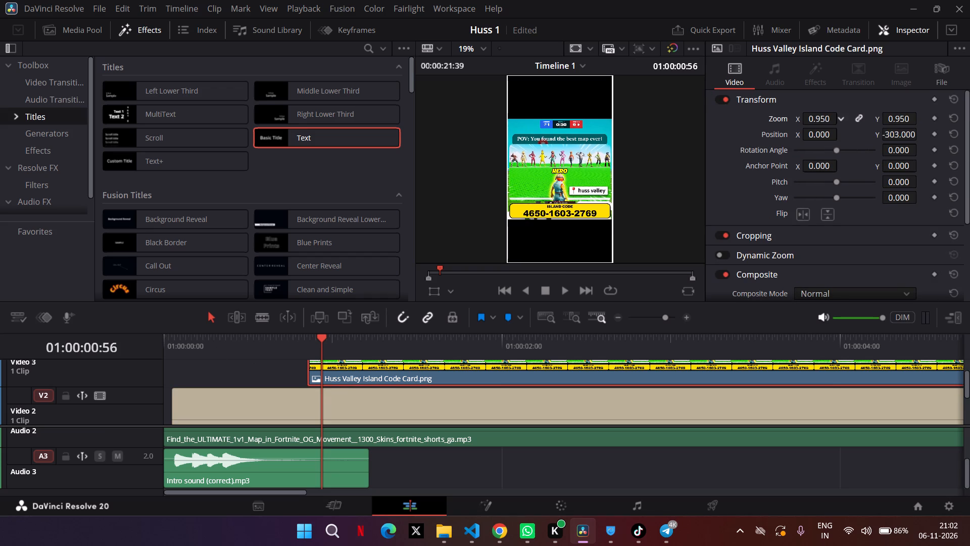
left_click_drag(826, 120, 822, 121)
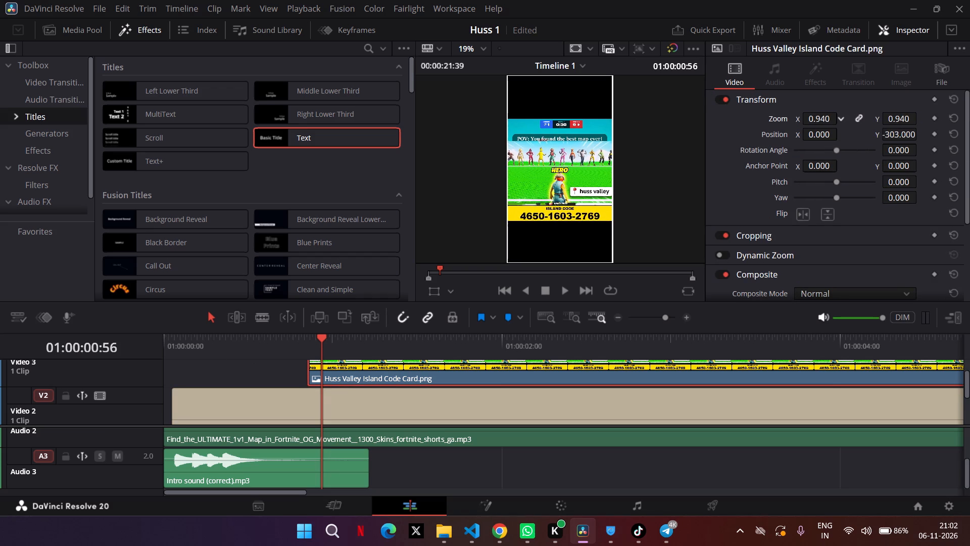
left_click_drag(822, 121, 814, 118)
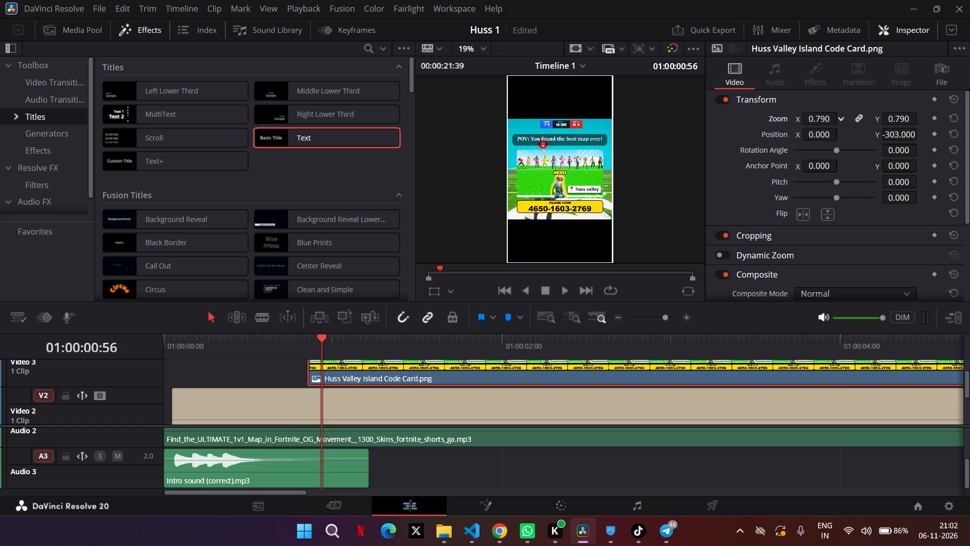
left_click_drag(814, 118, 817, 118)
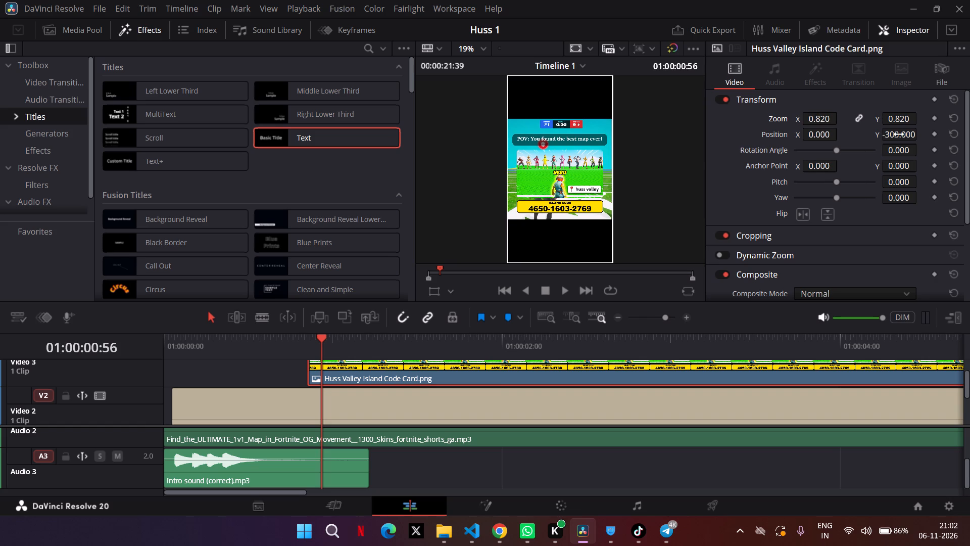
Lower the Huss Valley Island Code Card image to position Y -404 and enlarge it slightly to a zoom of 0.830.
left_click_drag(899, 134, 798, 116)
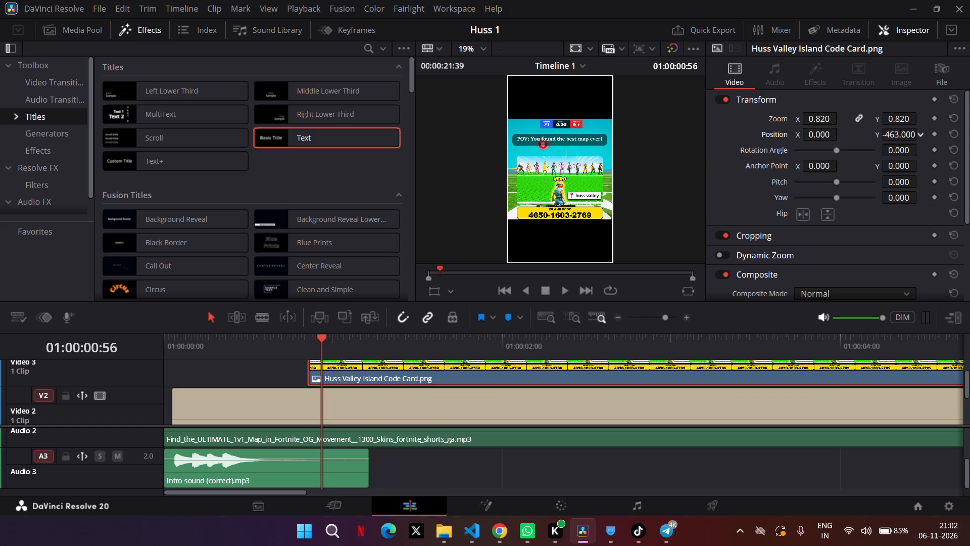
left_click_drag(798, 116, 766, 111)
left_click_drag(899, 134, 738, 127)
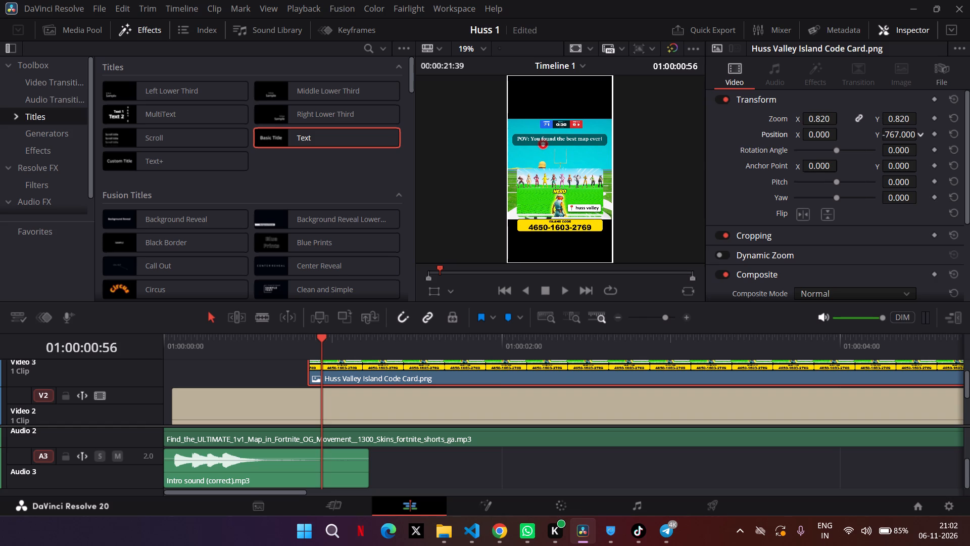
left_click_drag(738, 127, 504, 286)
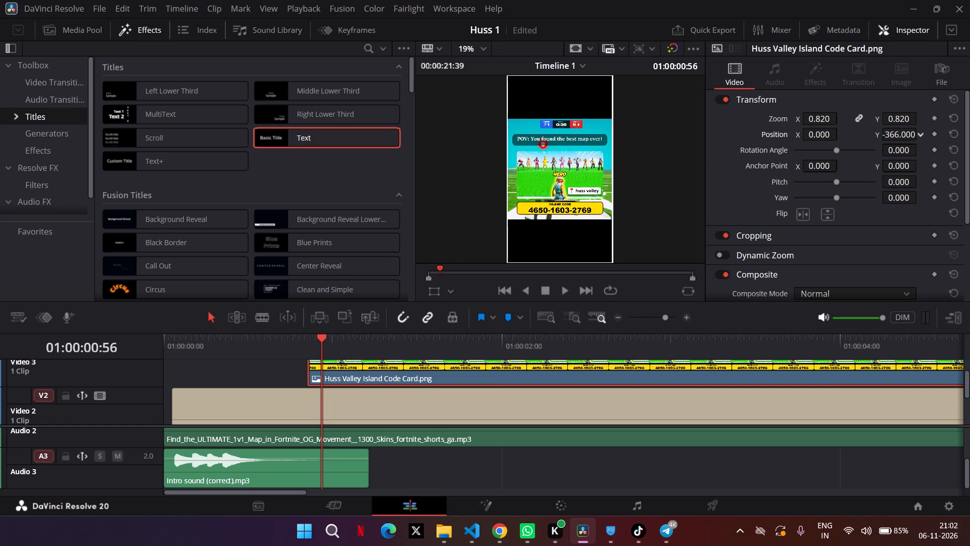
left_click_drag(504, 286, 489, 282)
left_click(821, 122)
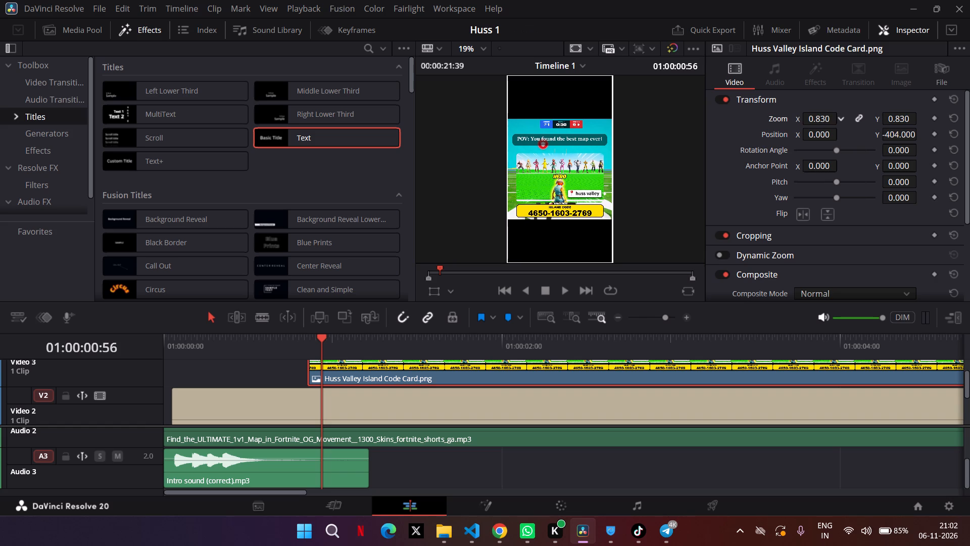
Play back the video from its start to check the opening title and the resized island code card.
left_click_drag(251, 343, 153, 349)
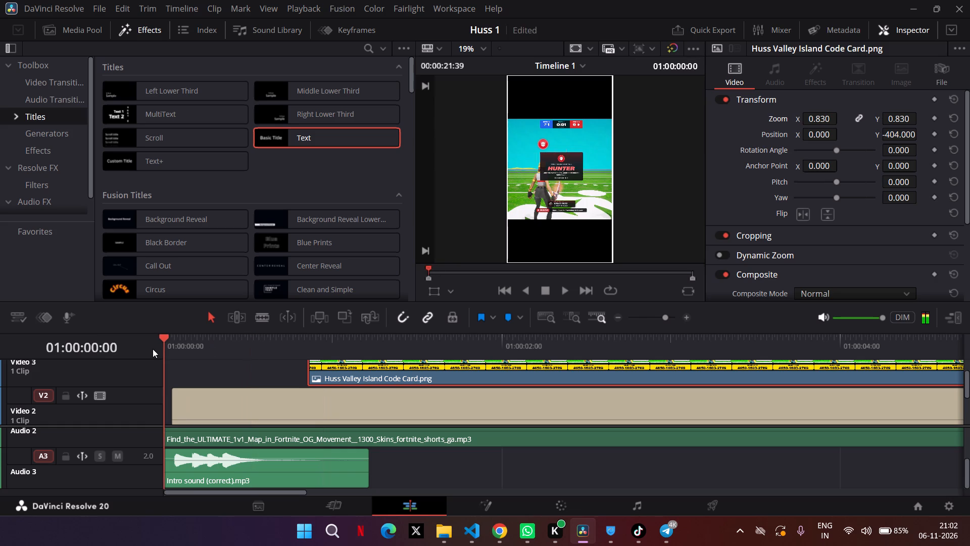
left_click_drag(153, 349, 152, 349)
key("space")
key("space")
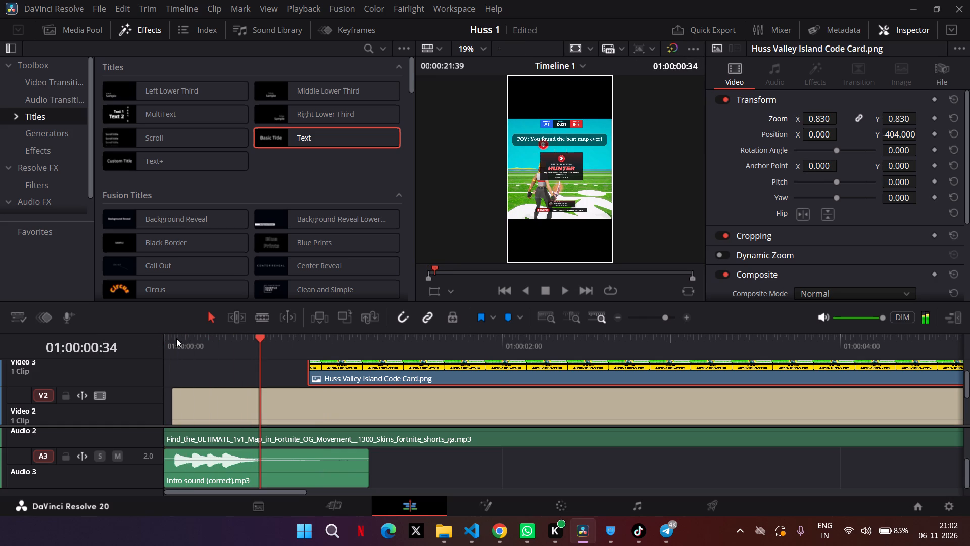
left_click_drag(195, 336, 159, 336)
key("space")
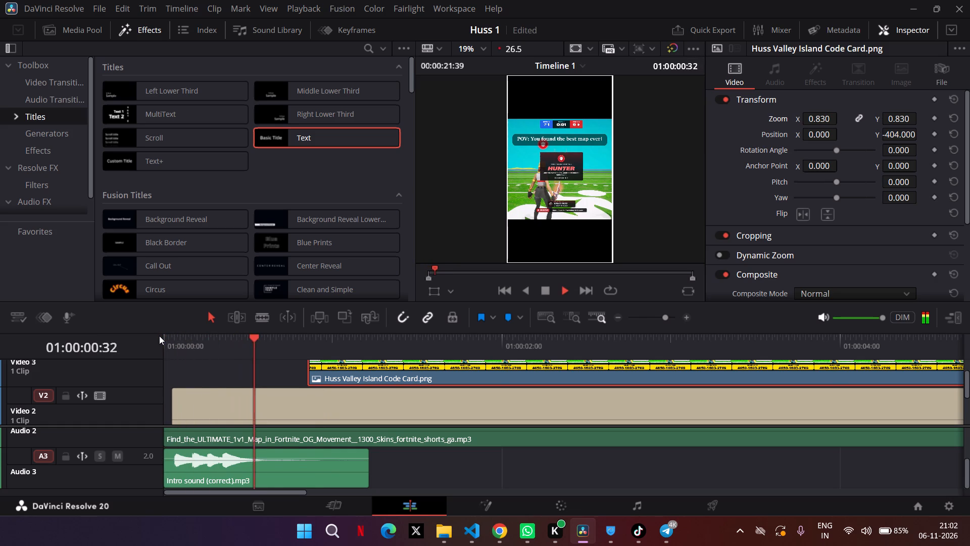
key("space")
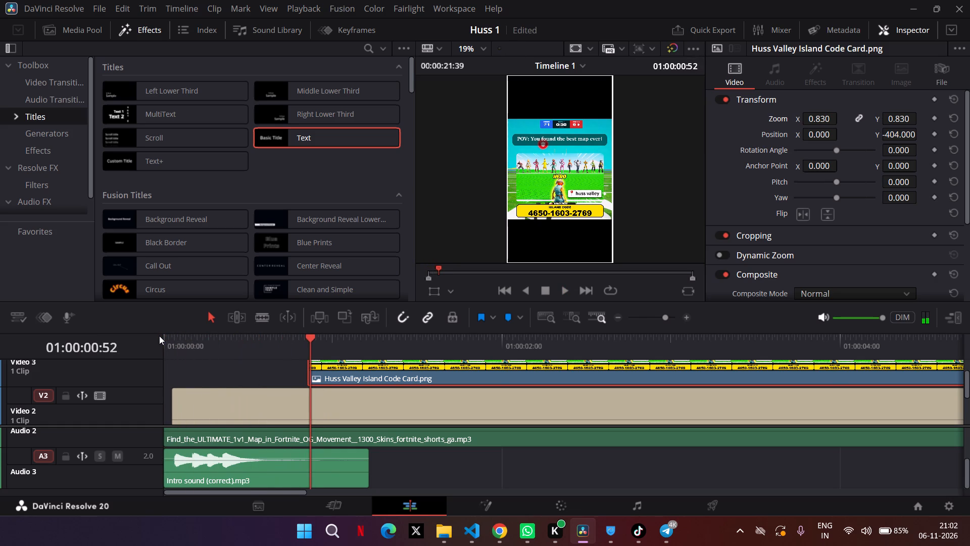
Replay the moments around the island code card's entrance repeatedly to check its timing against the title and intro sound.
left_click(268, 343)
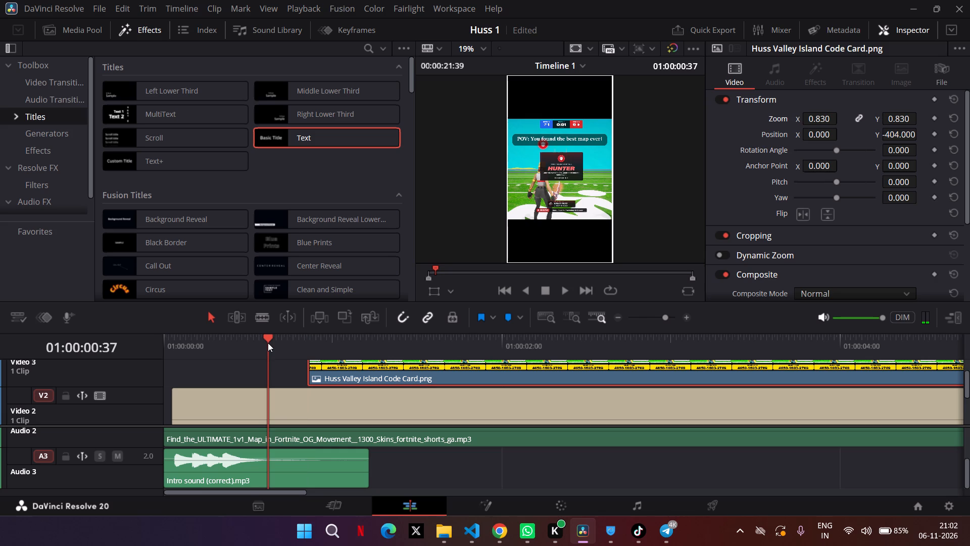
key("space")
key("space")
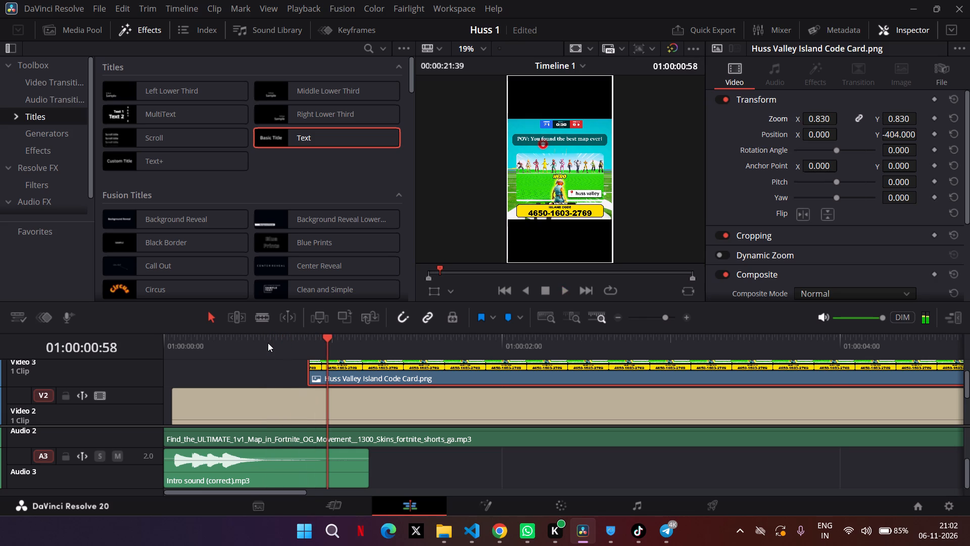
left_click(266, 342)
key("space")
key("space")
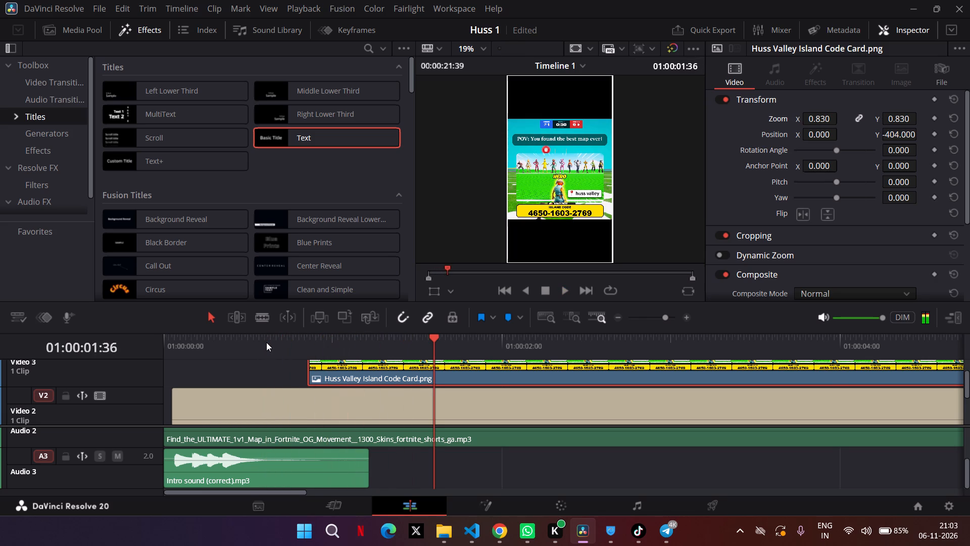
left_click(297, 341)
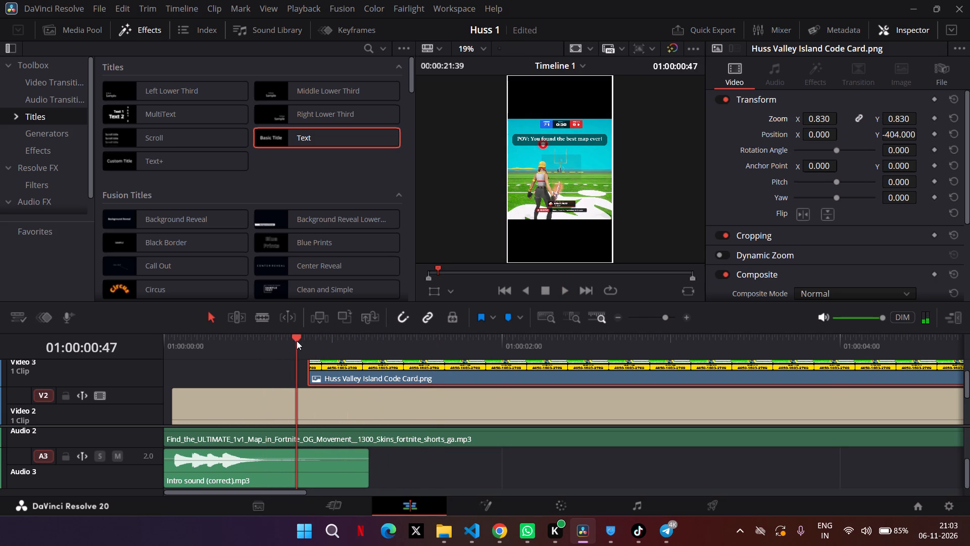
left_click(280, 341)
key("space")
key("space")
key("space")
key("space")
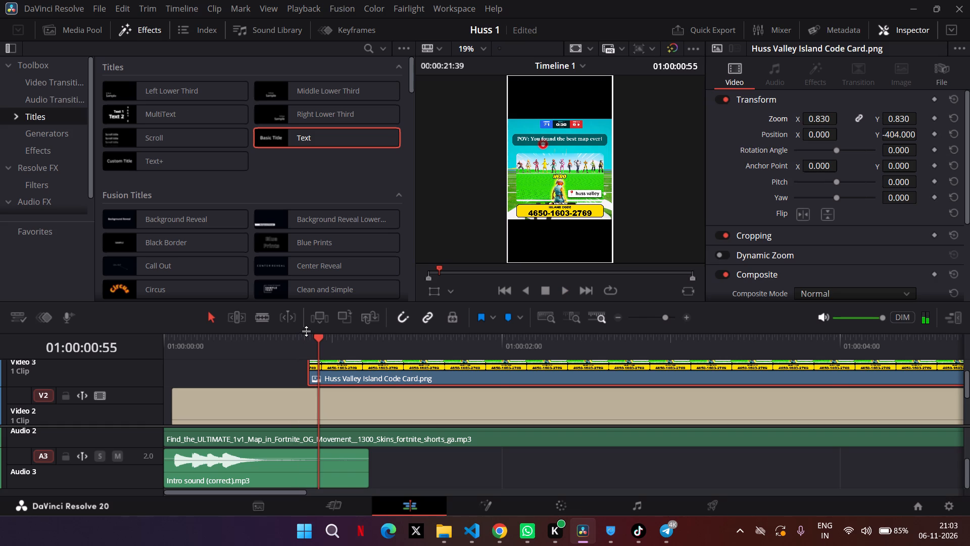
left_click_drag(305, 335, 307, 345)
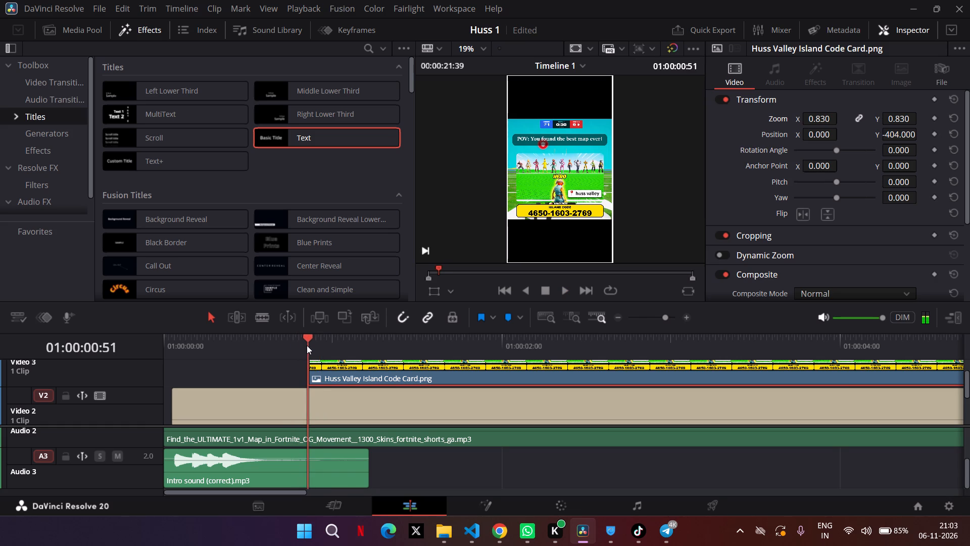
left_click_drag(307, 345, 313, 348)
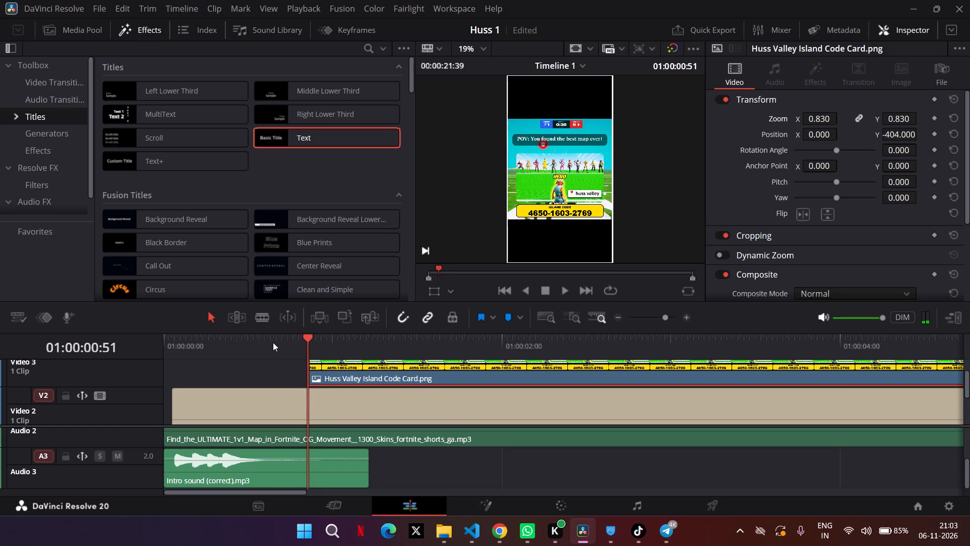
left_click(273, 342)
key("space")
key("space")
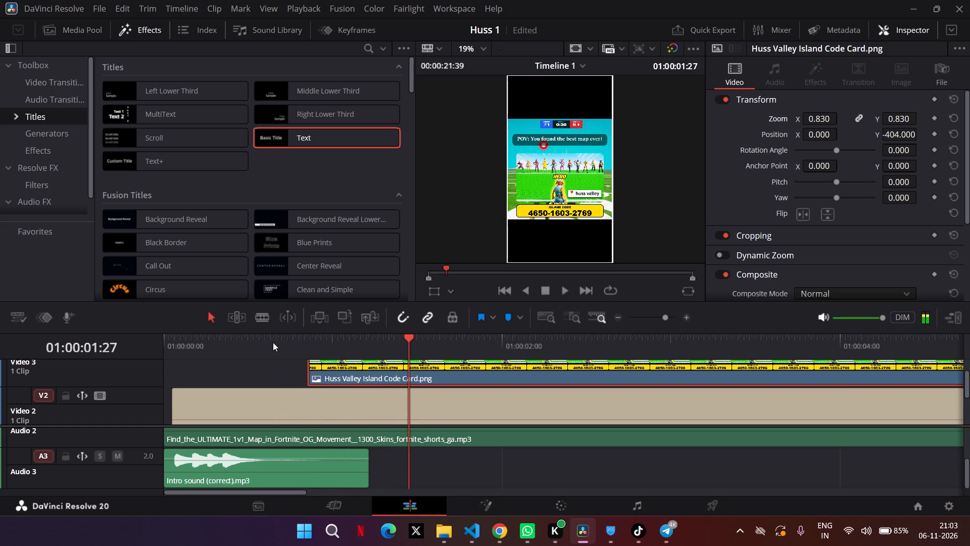
left_click(274, 337)
key("space")
key("space")
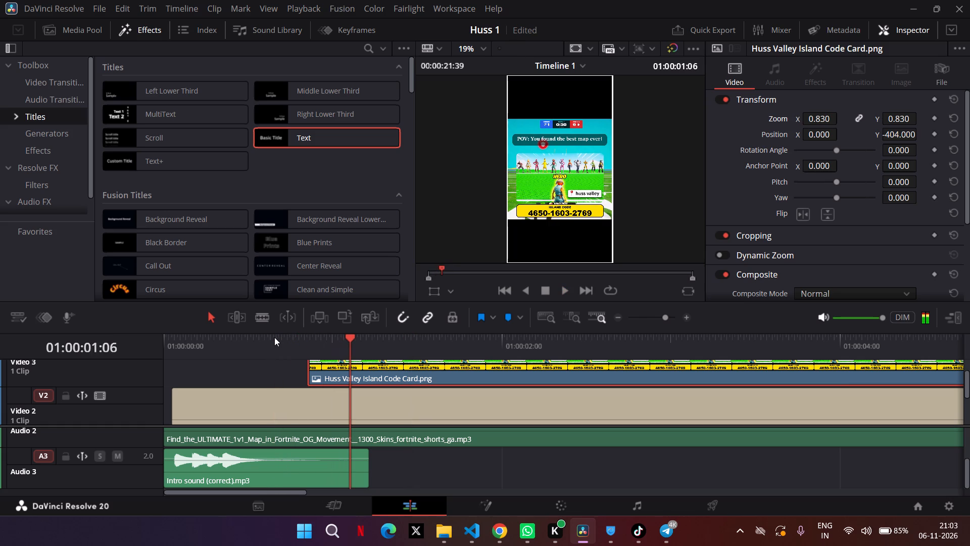
left_click(306, 336)
key("space")
key("space")
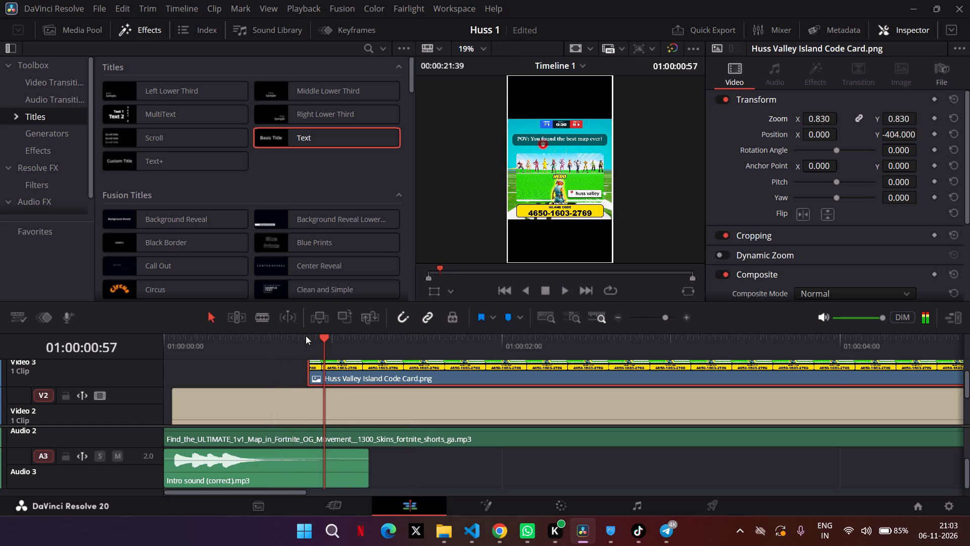
left_click(278, 336)
key("space")
key("space")
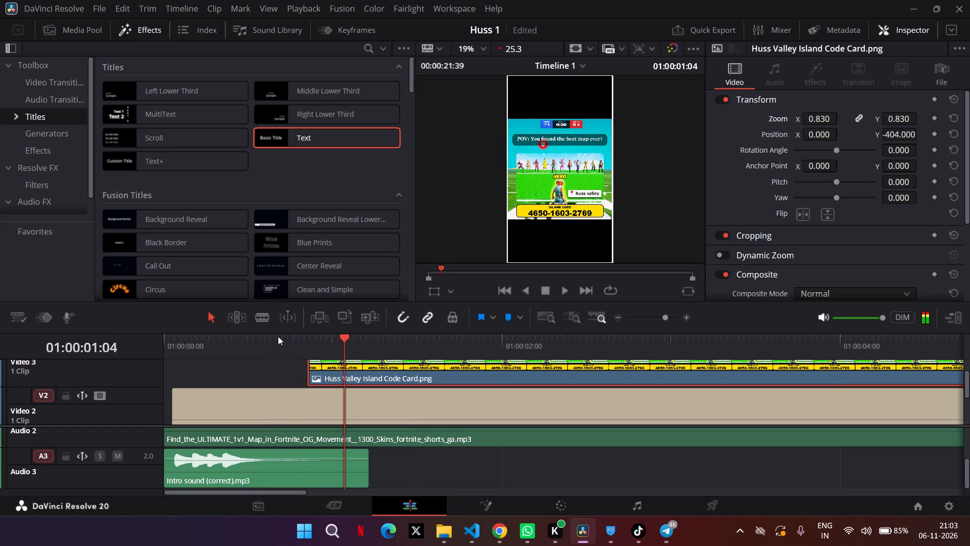
scroll(302, 369, "up", 1)
left_click(270, 349)
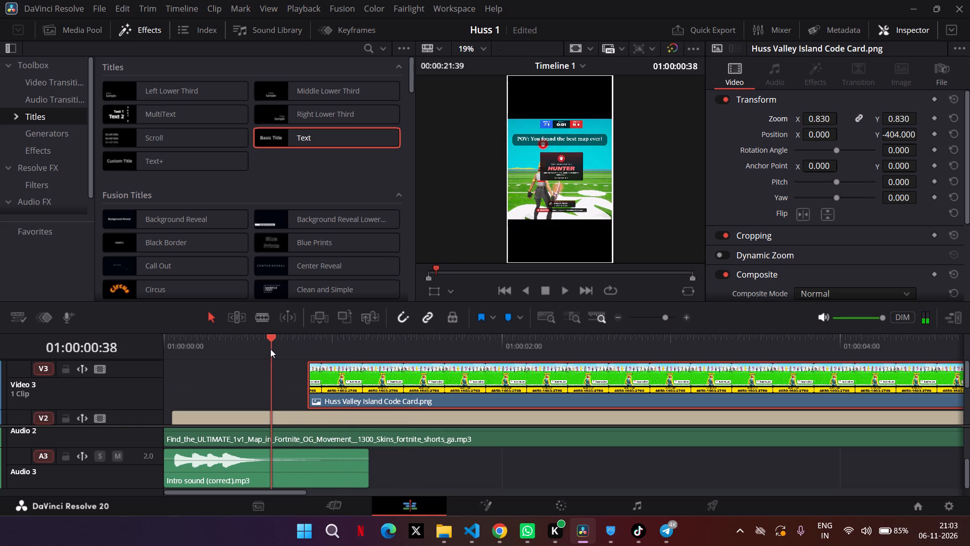
key("space")
key("space")
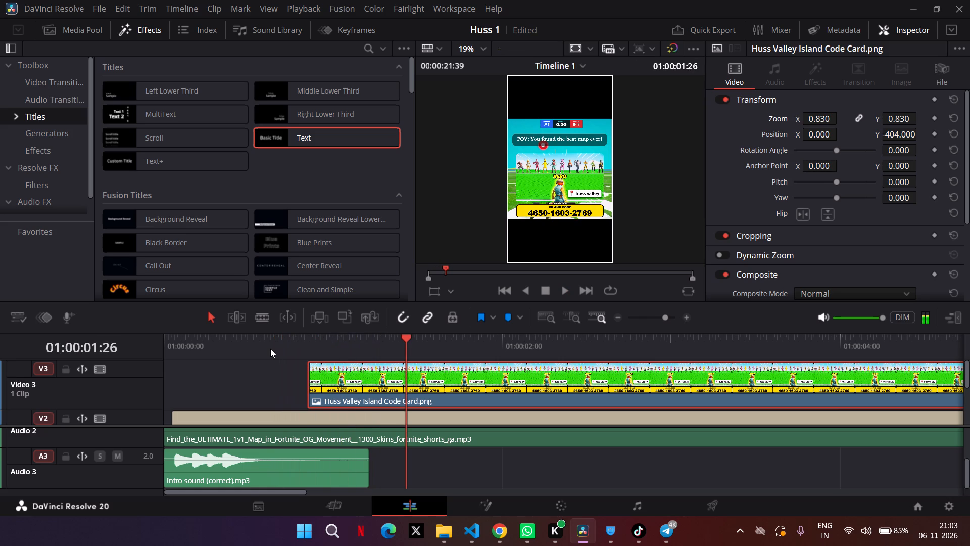
left_click(276, 348)
key("space")
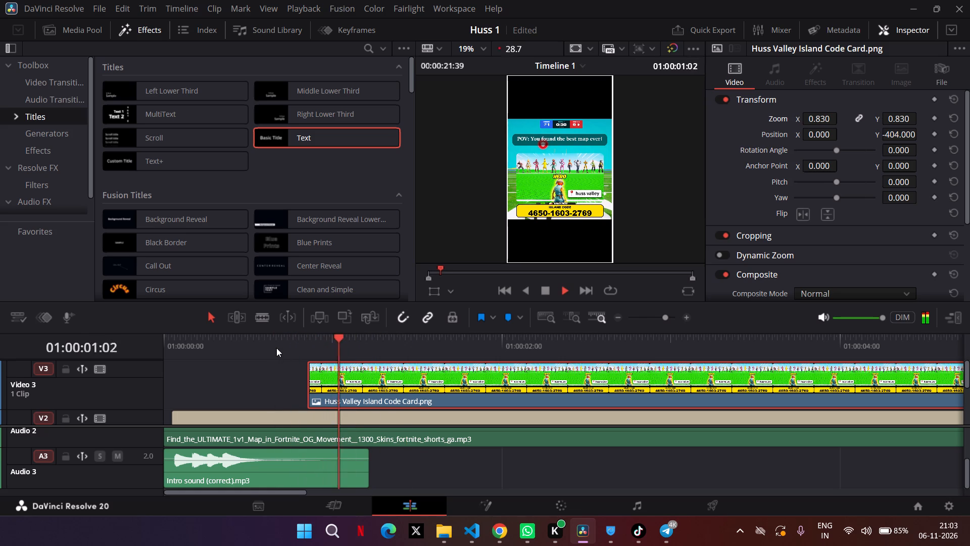
key("space")
left_click(348, 339)
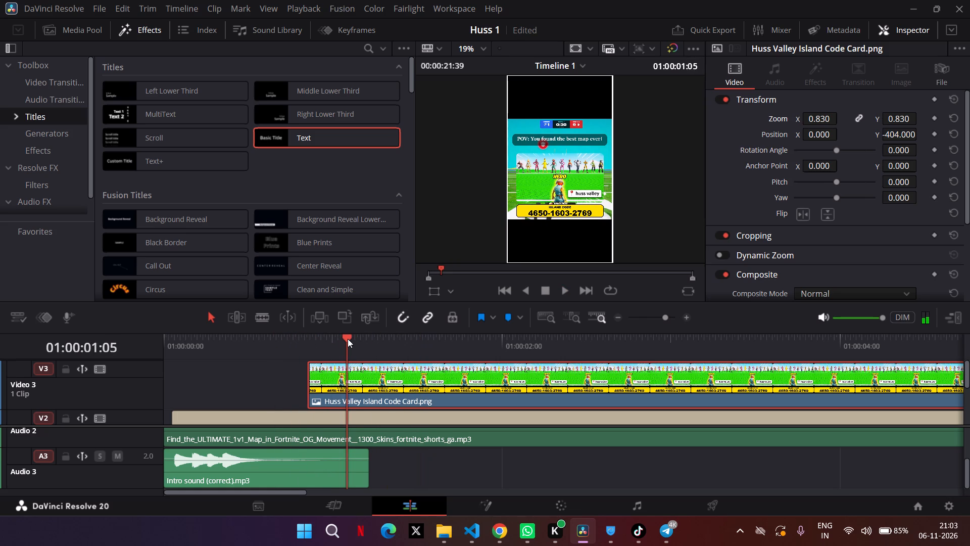
scroll(363, 376, "up", 1)
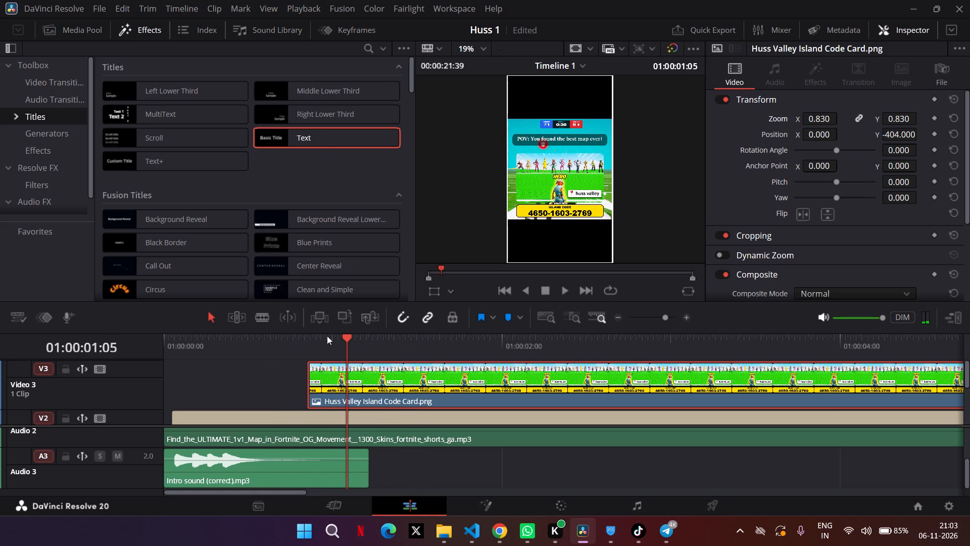
Add a basic Text title on a new Video 4 track above the island code card, starting at 01:00:00:58.
left_click(326, 337)
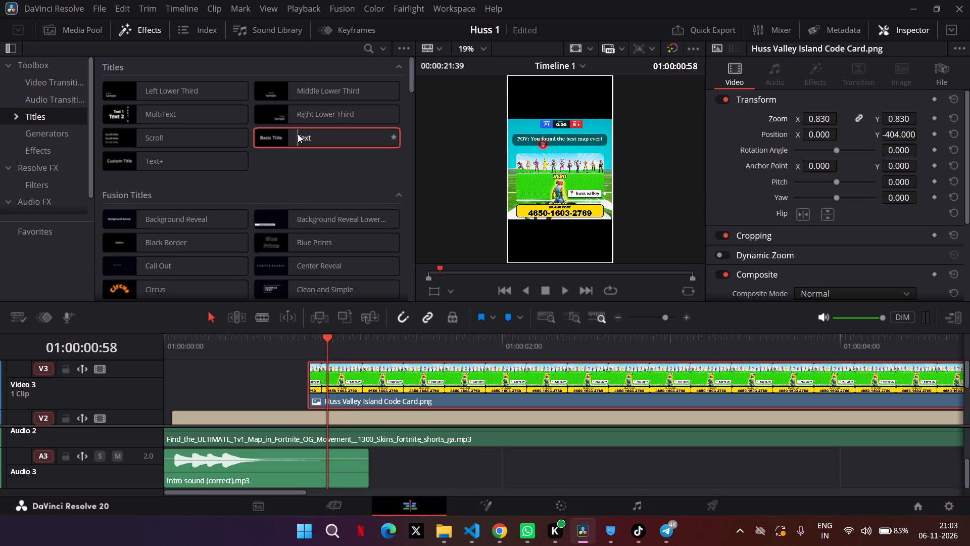
left_click_drag(298, 134, 330, 373)
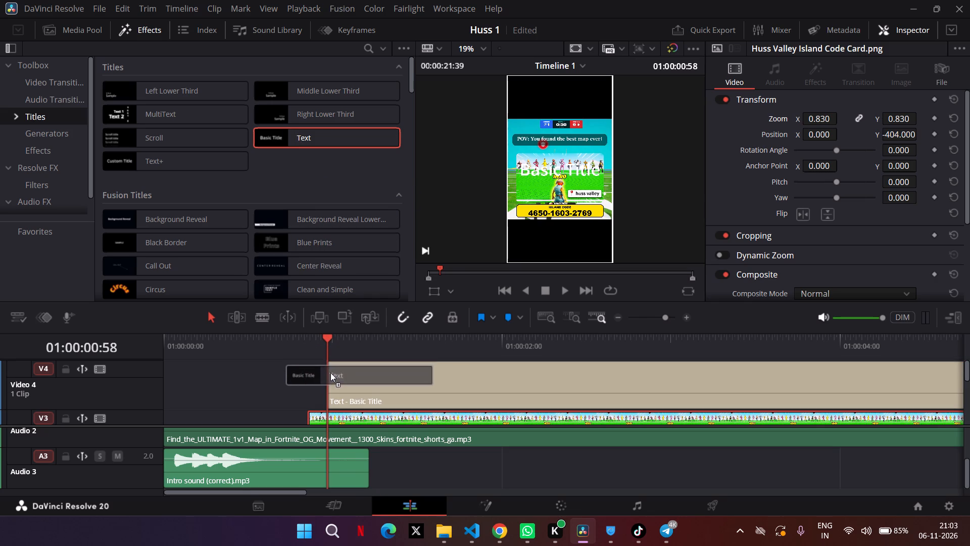
left_click_drag(330, 373, 330, 373)
Replace the new title's text with "Code at the end" followed by the dark moon face emoji.
left_click(368, 380)
scroll(822, 156, "up", 4)
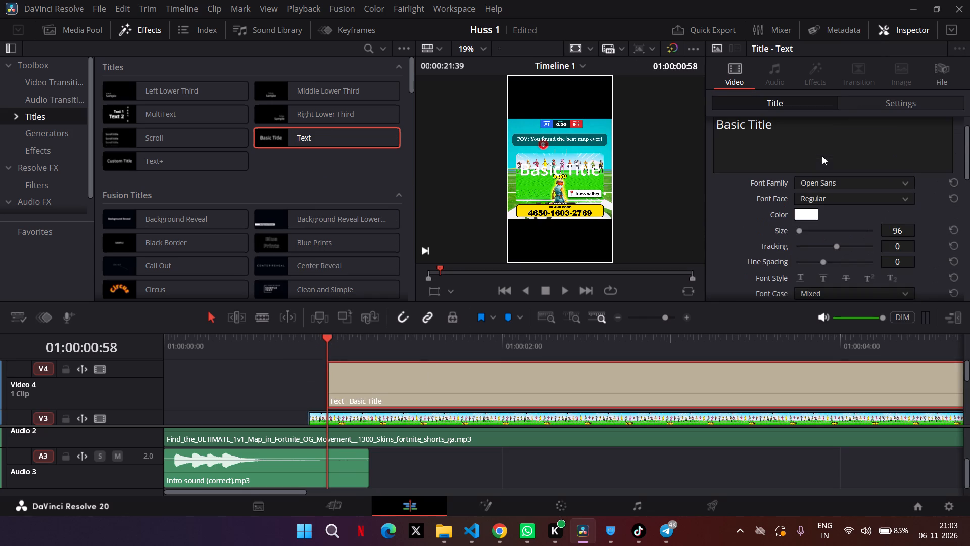
left_click_drag(771, 149, 695, 143)
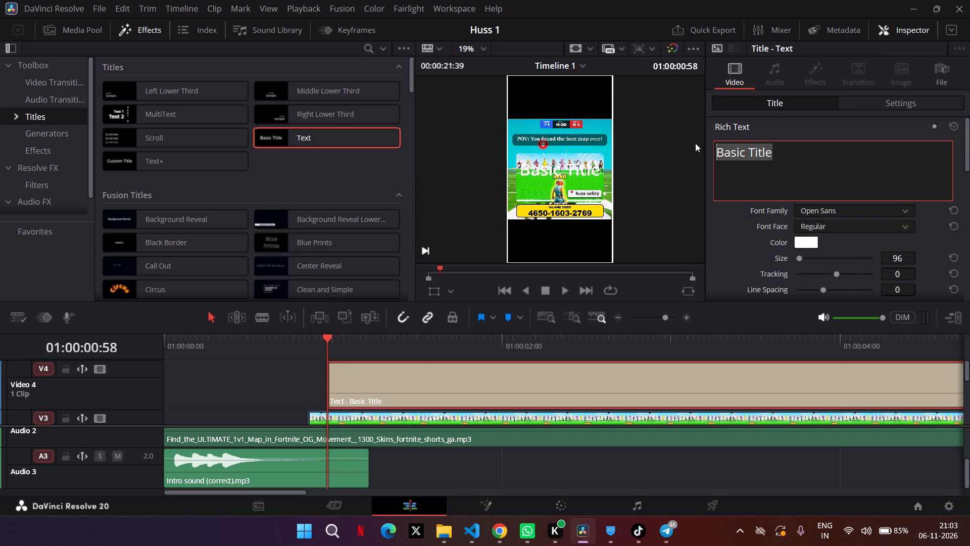
type("Code at the end")
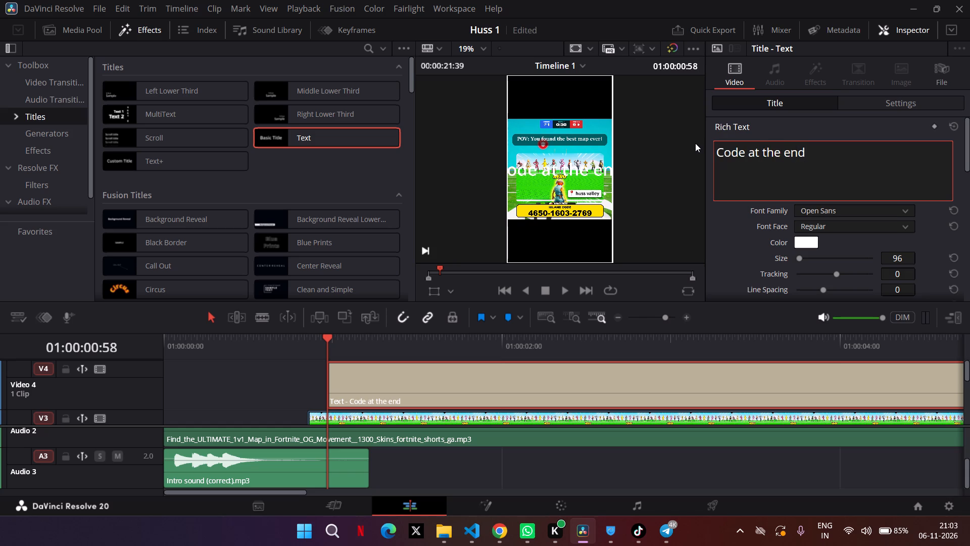
key("space")
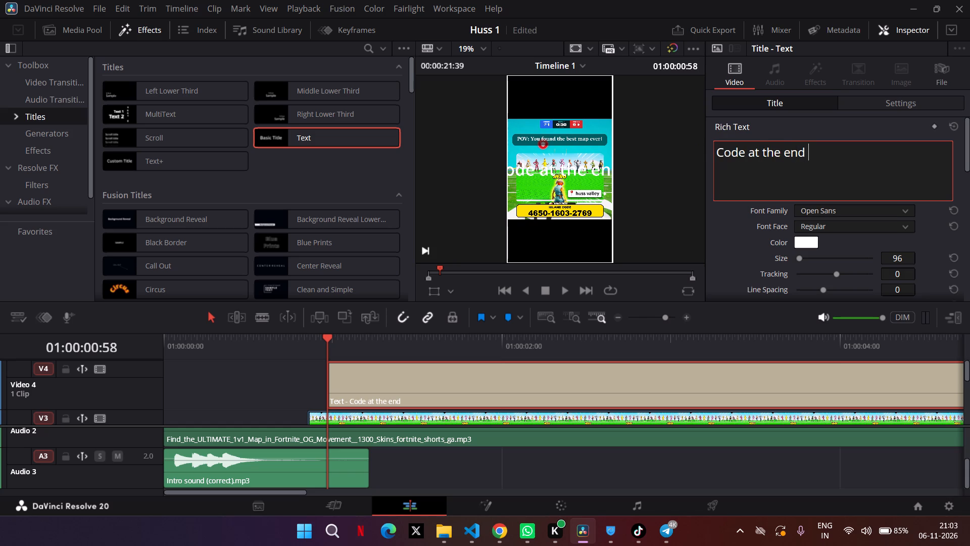
key("super+period")
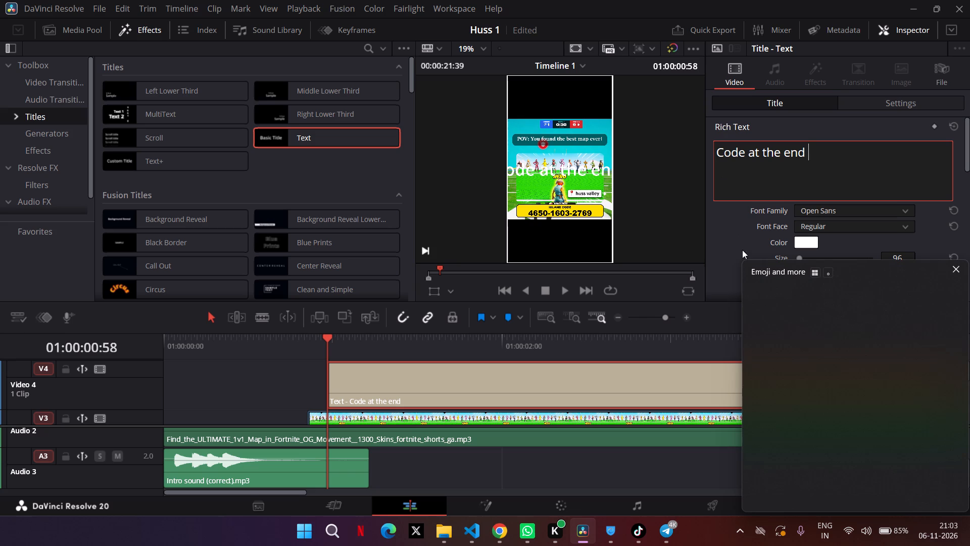
left_click(790, 295)
type("moon")
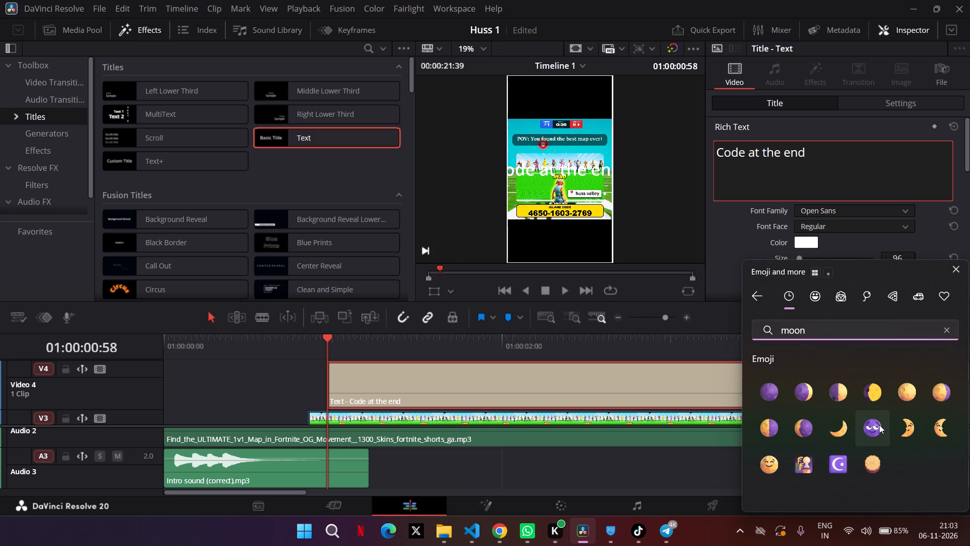
left_click(879, 425)
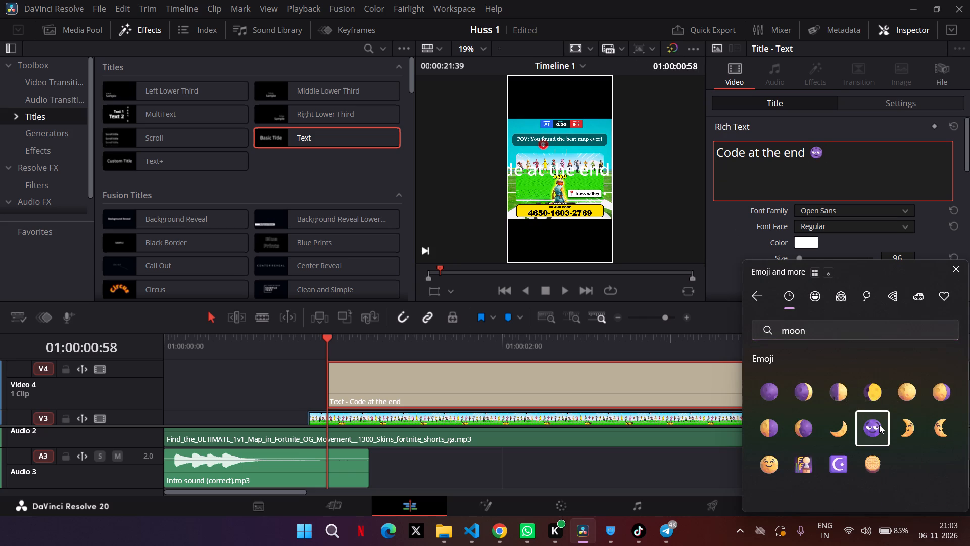
left_click(886, 244)
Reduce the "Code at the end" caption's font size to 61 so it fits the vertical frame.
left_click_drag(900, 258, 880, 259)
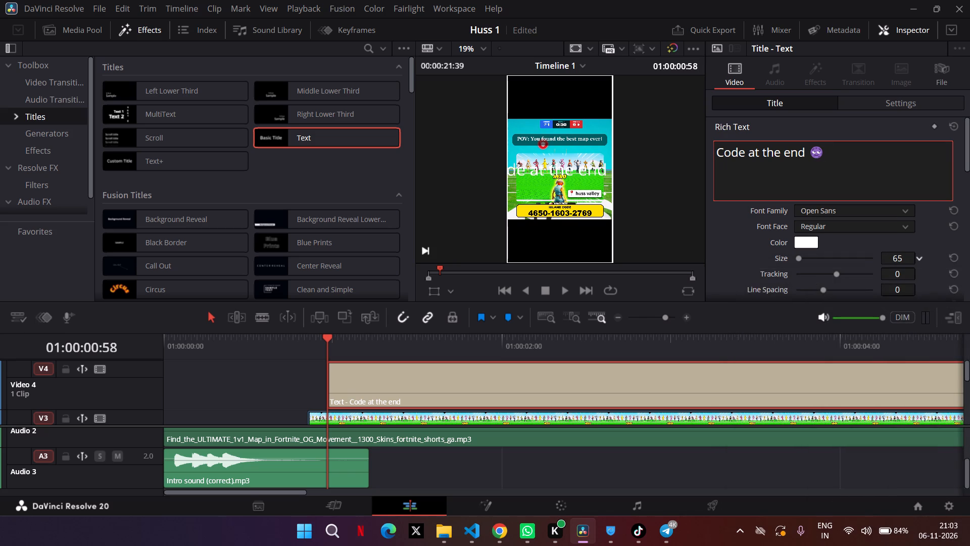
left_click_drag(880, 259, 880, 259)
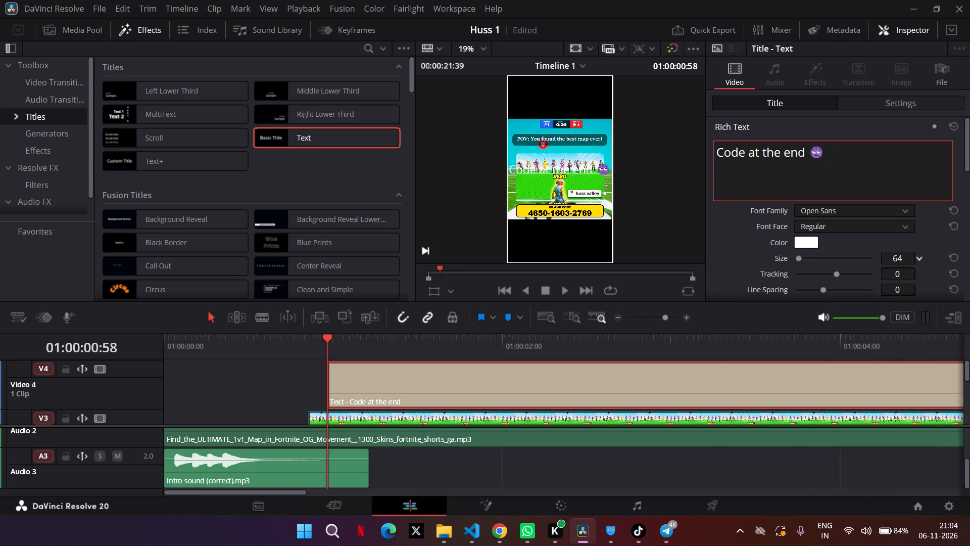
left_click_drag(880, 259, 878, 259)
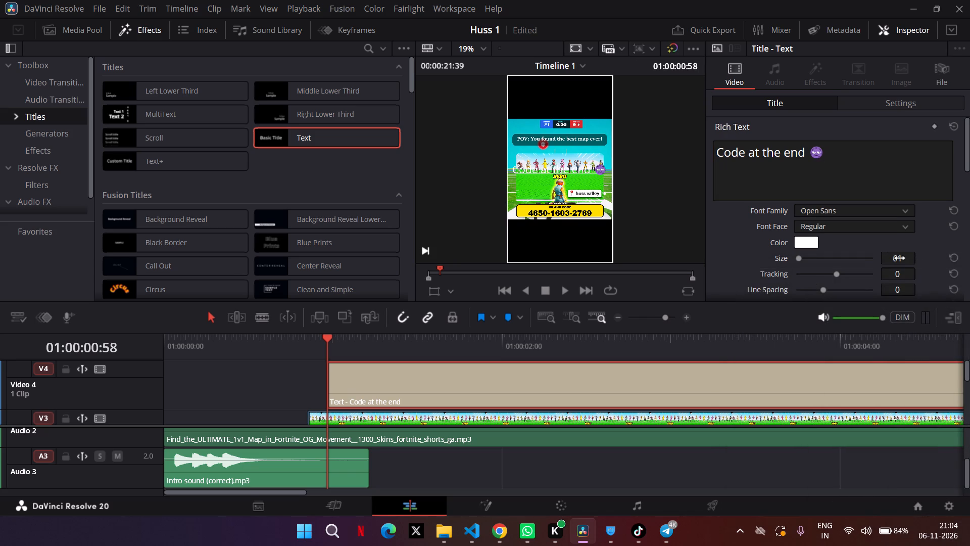
Change the caption's text color to black (#000000).
scroll(863, 241, "down", 1)
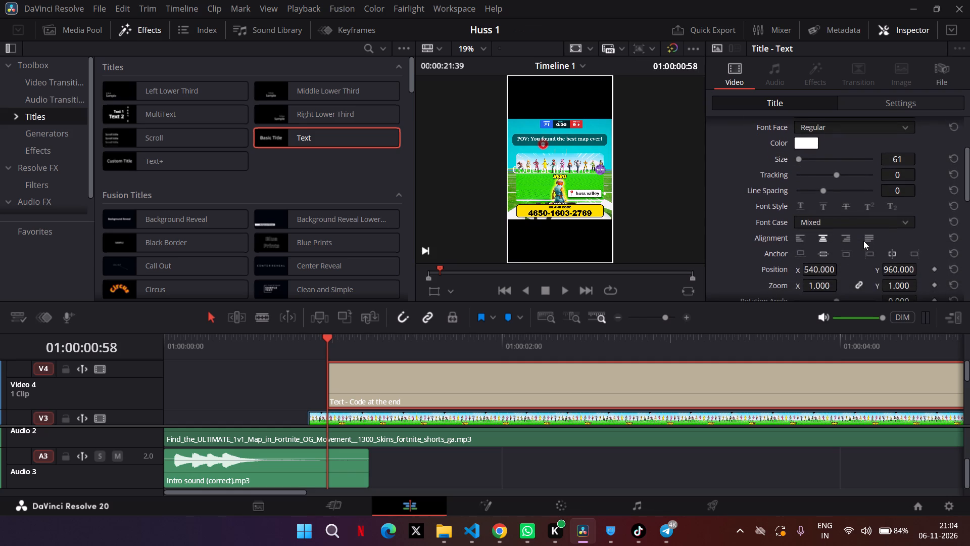
scroll(863, 241, "down", 1)
left_click(805, 182)
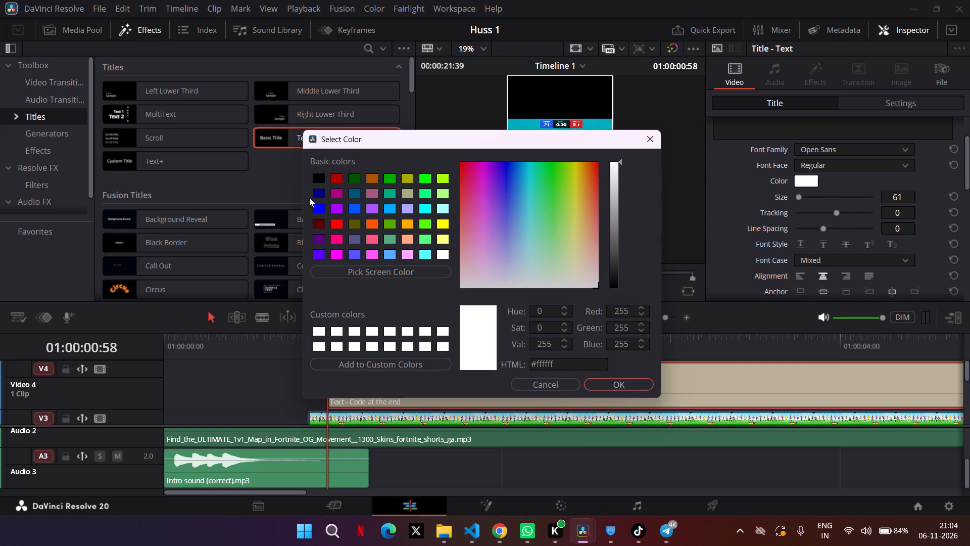
left_click(320, 180)
left_click(634, 378)
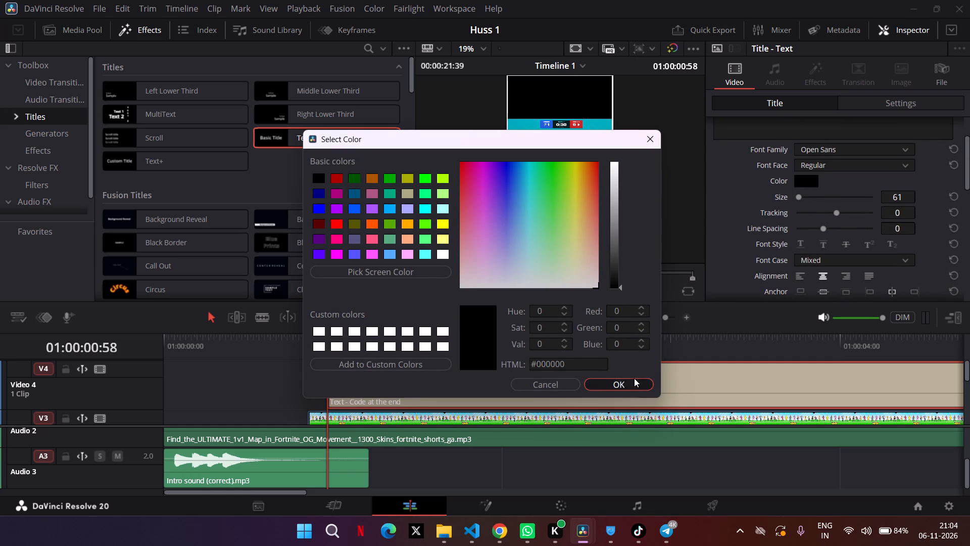
Set the caption's background color to white (#ffffff).
scroll(838, 246, "down", 3)
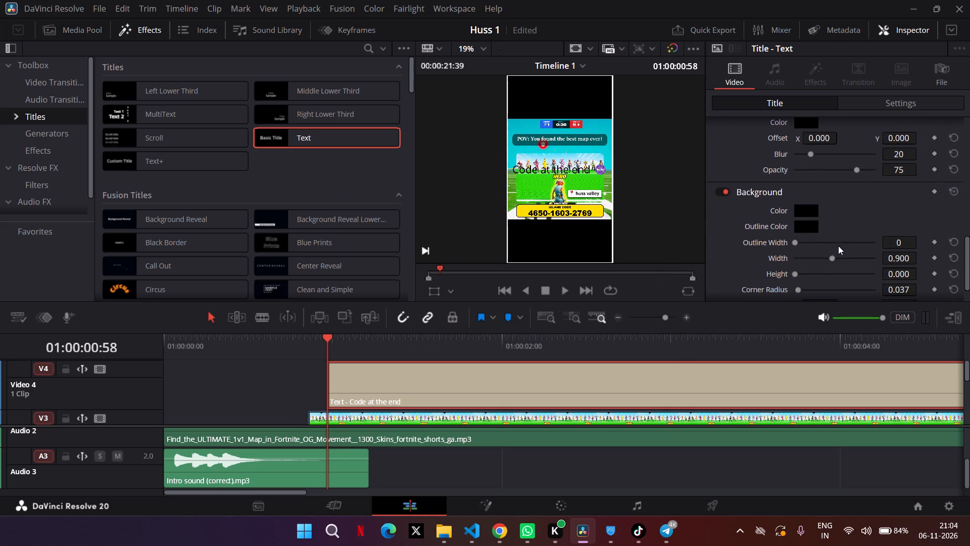
scroll(838, 246, "down", 1)
left_click(806, 198)
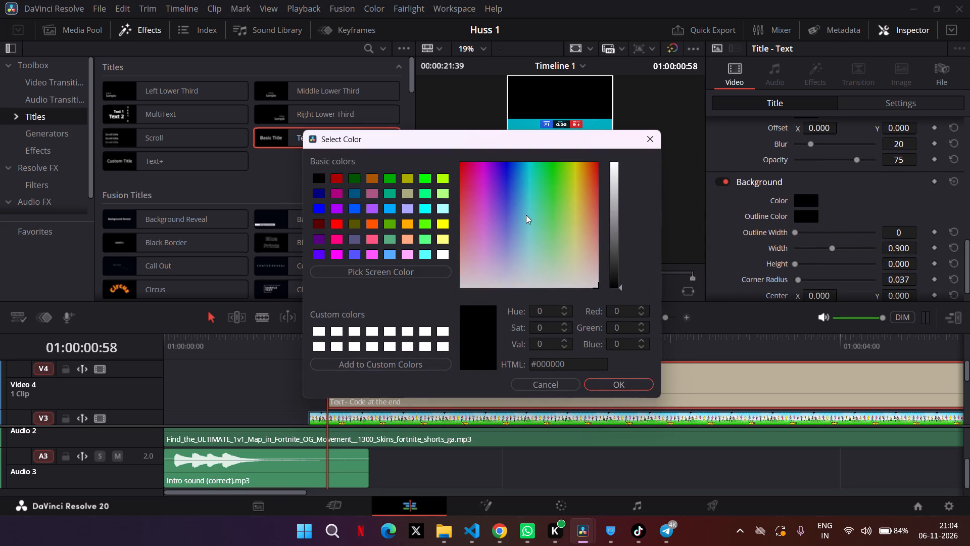
left_click(441, 330)
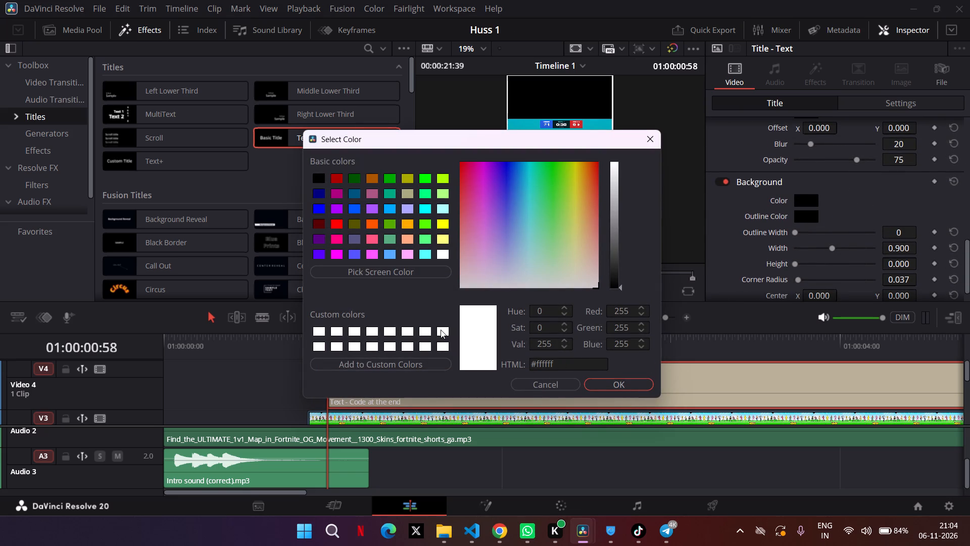
left_click(608, 384)
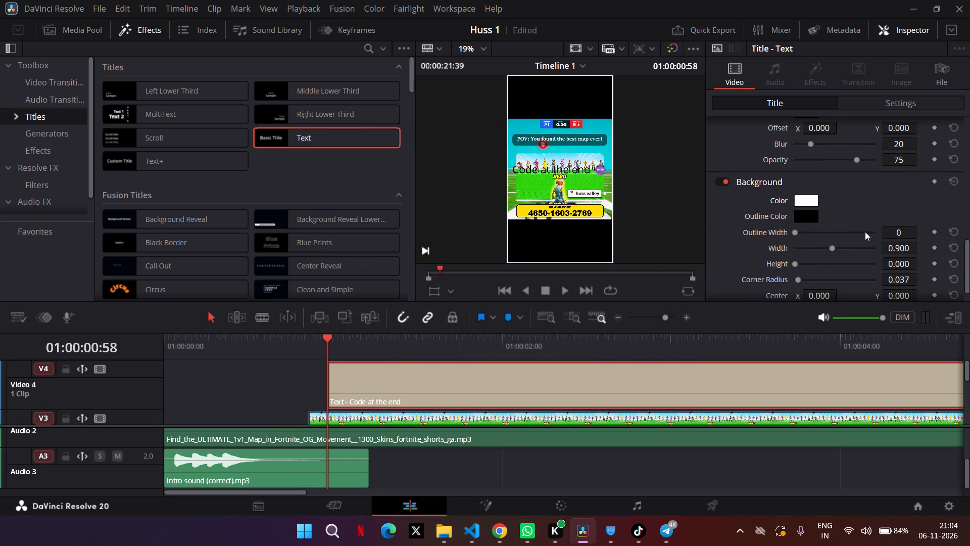
Give the caption's white background a height of 0.122 and raise its opacity to 100.
scroll(848, 232, "down", 1)
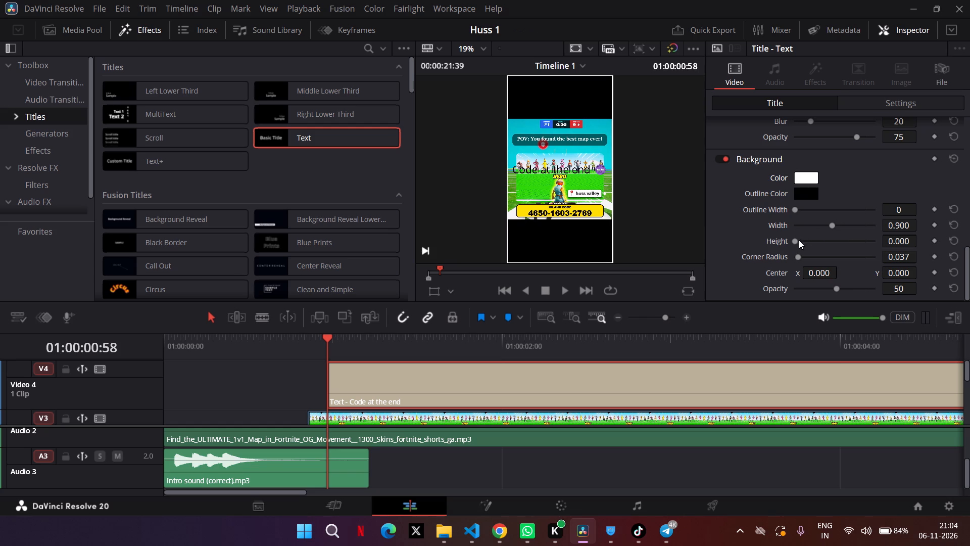
left_click(799, 240)
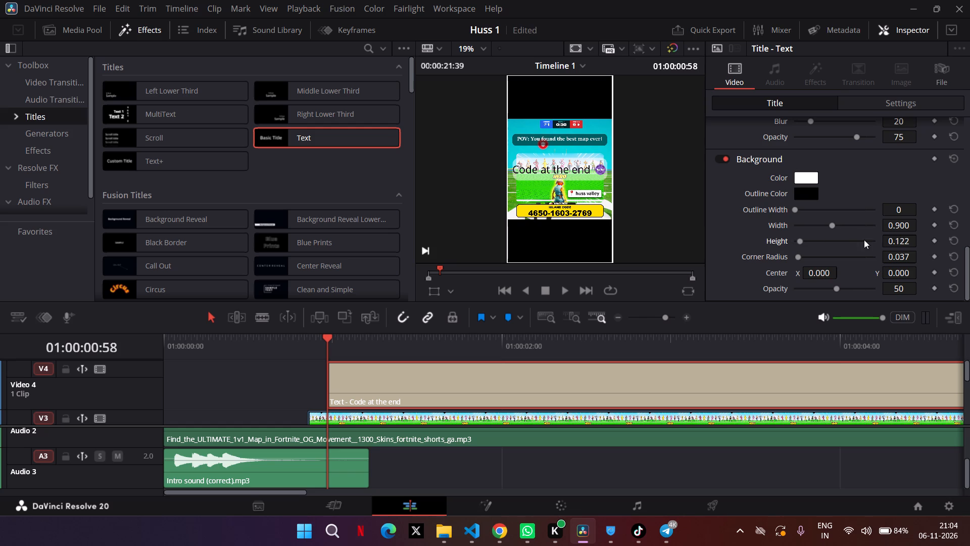
scroll(888, 267, "down", 1)
left_click_drag(903, 291, 536, 283)
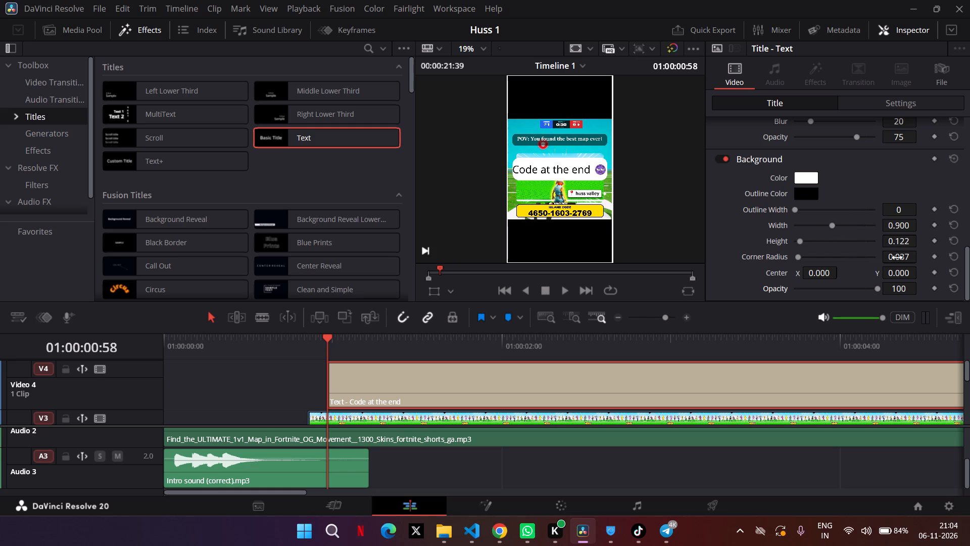
Set the corner radius of the caption's background to 0.032.
left_click_drag(897, 258, 223, 284)
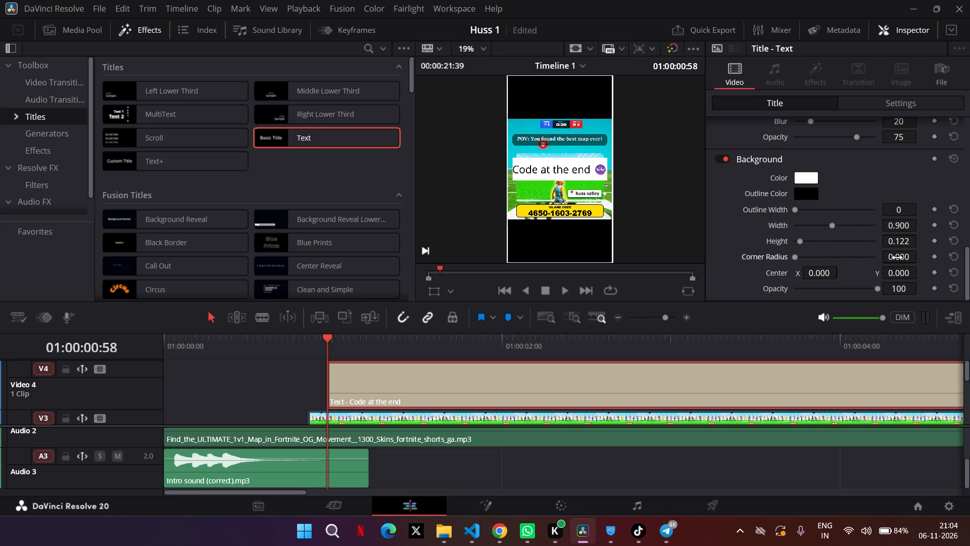
left_click_drag(897, 258, 905, 261)
left_click_drag(905, 261, 917, 265)
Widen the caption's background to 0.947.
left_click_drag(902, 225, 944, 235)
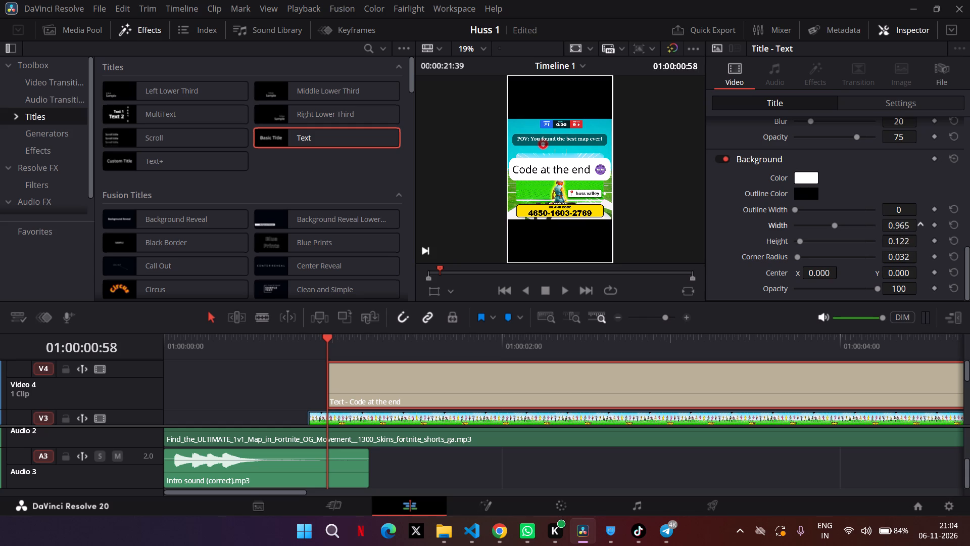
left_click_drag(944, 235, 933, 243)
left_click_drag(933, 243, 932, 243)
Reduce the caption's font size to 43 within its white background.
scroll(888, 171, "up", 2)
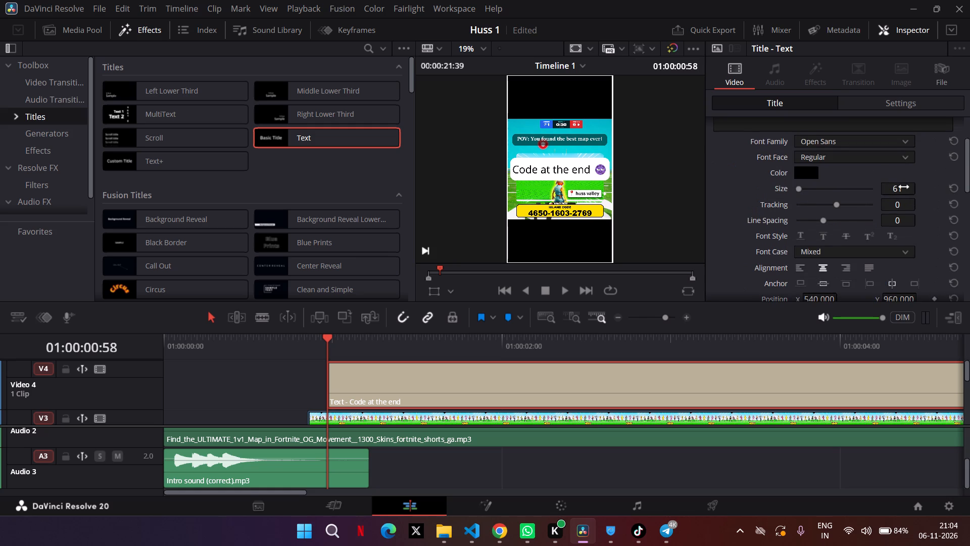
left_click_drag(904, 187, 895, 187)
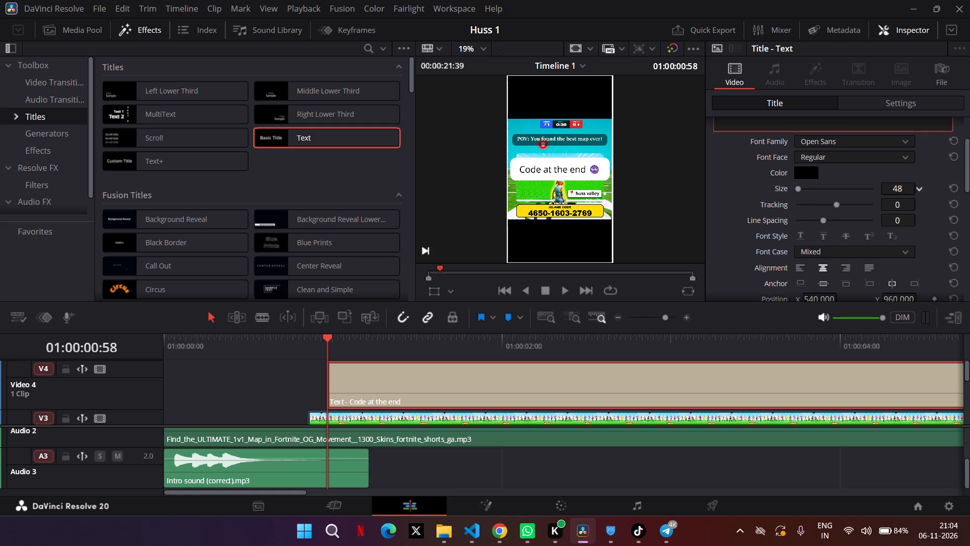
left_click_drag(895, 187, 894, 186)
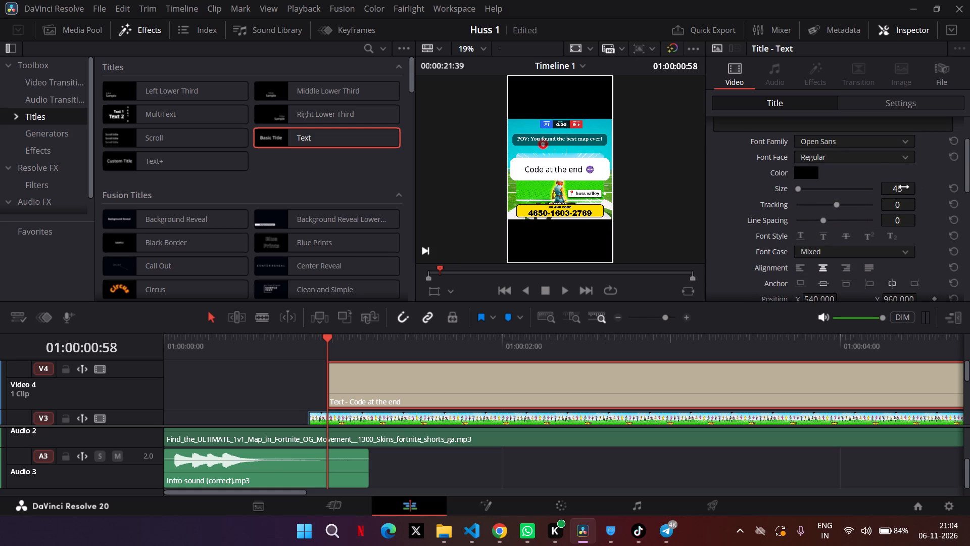
Turn off the caption's background and set its font size to 49.
scroll(894, 186, "down", 2)
left_click(722, 250)
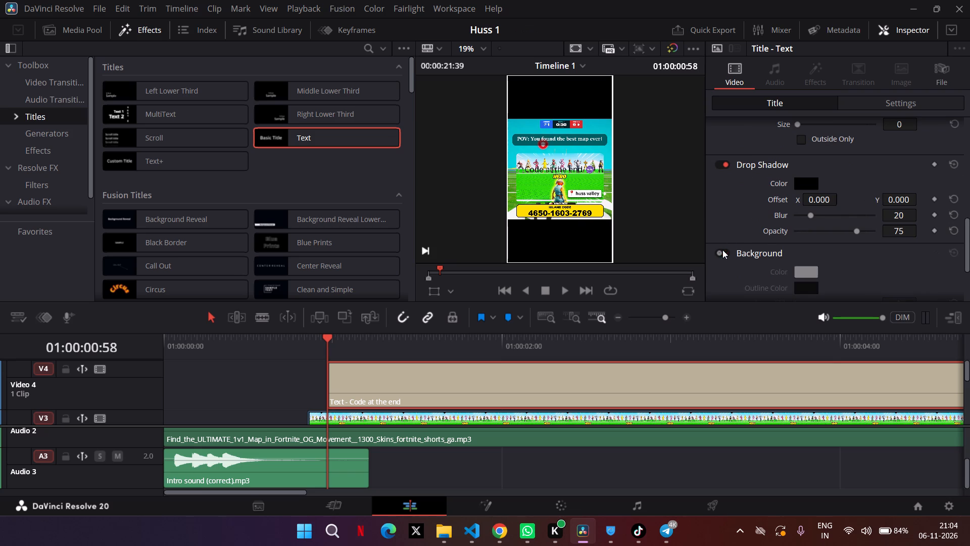
scroll(743, 217, "up", 1)
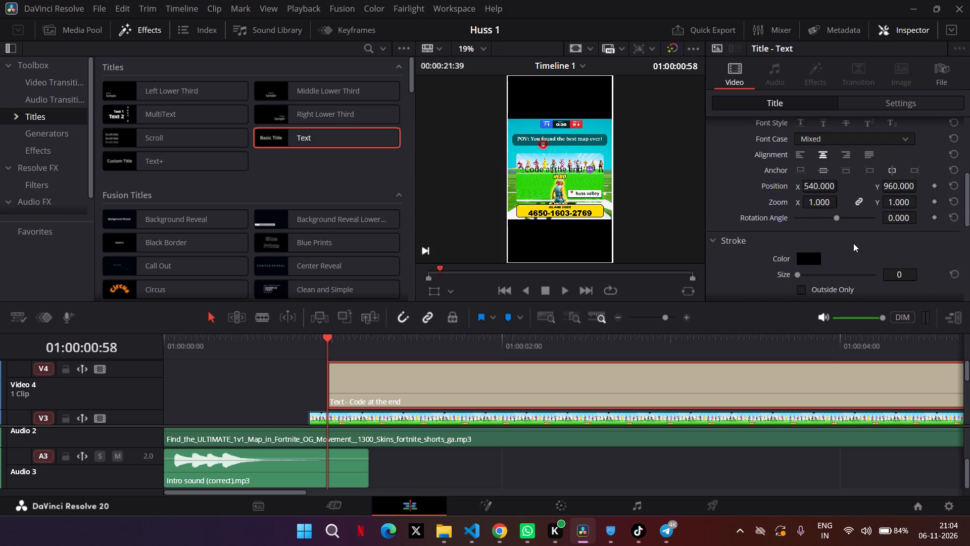
scroll(853, 243, "up", 1)
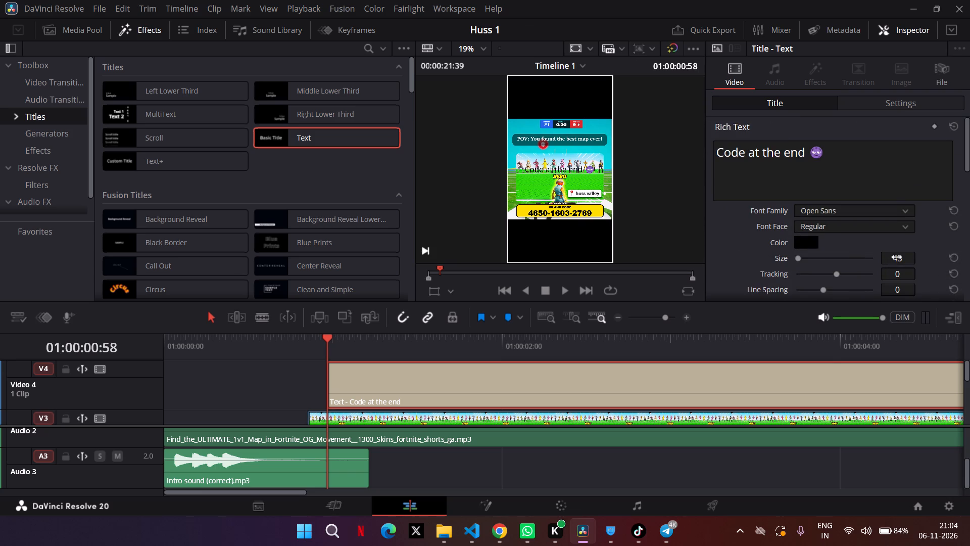
left_click(897, 257)
Lower the caption onto the yellow island code box by setting its Y position to 541.
scroll(883, 254, "down", 1)
left_click_drag(906, 196, 822, 196)
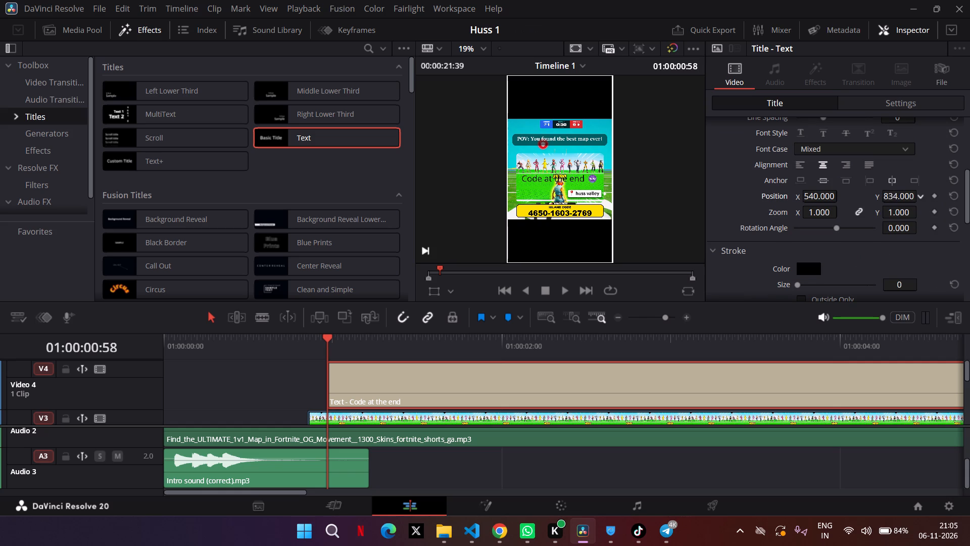
left_click_drag(822, 196, 753, 183)
left_click_drag(906, 196, 788, 200)
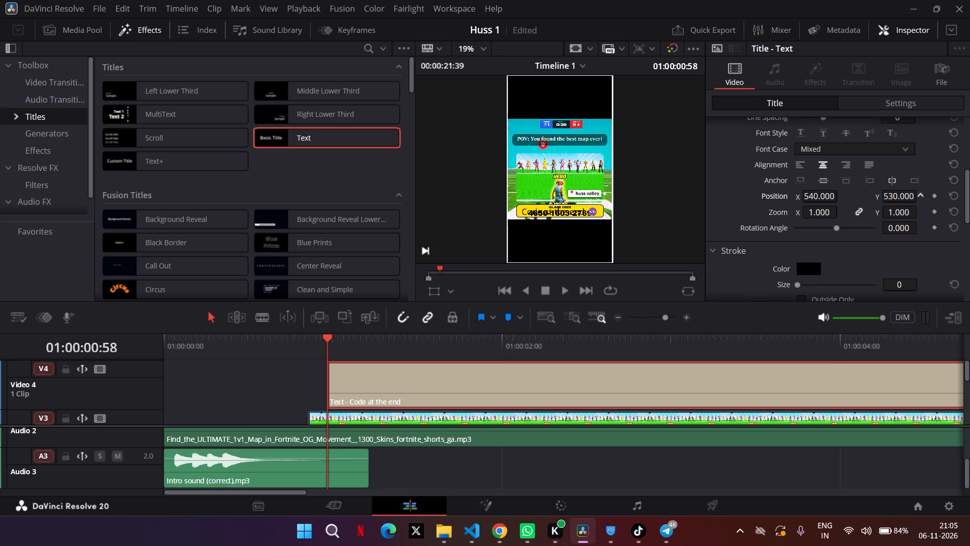
left_click_drag(788, 200, 789, 203)
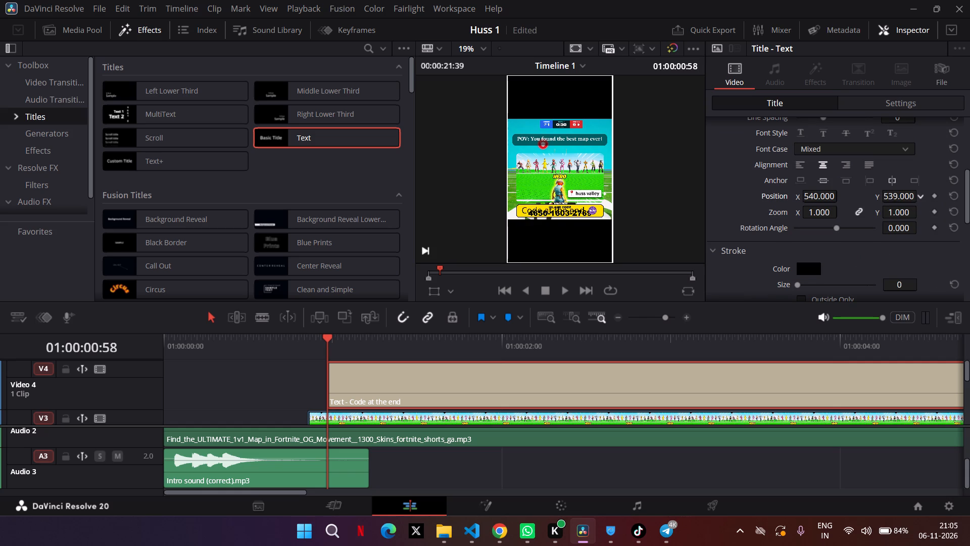
left_click_drag(789, 203, 794, 205)
scroll(863, 195, "up", 1)
left_click(903, 211)
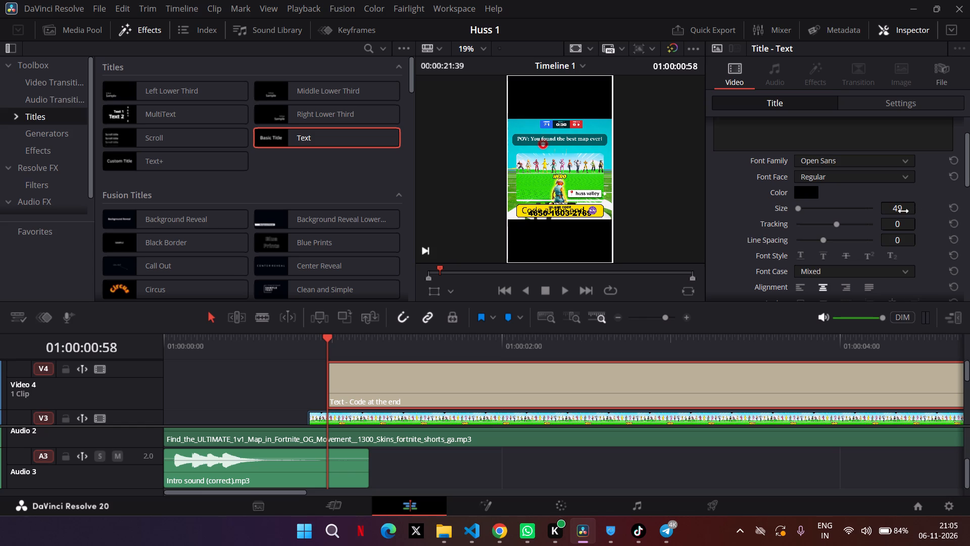
Turn the caption's background back on and narrow its width to 0.786 to match the island code box.
scroll(903, 210, "down", 3)
scroll(900, 211, "left", 1)
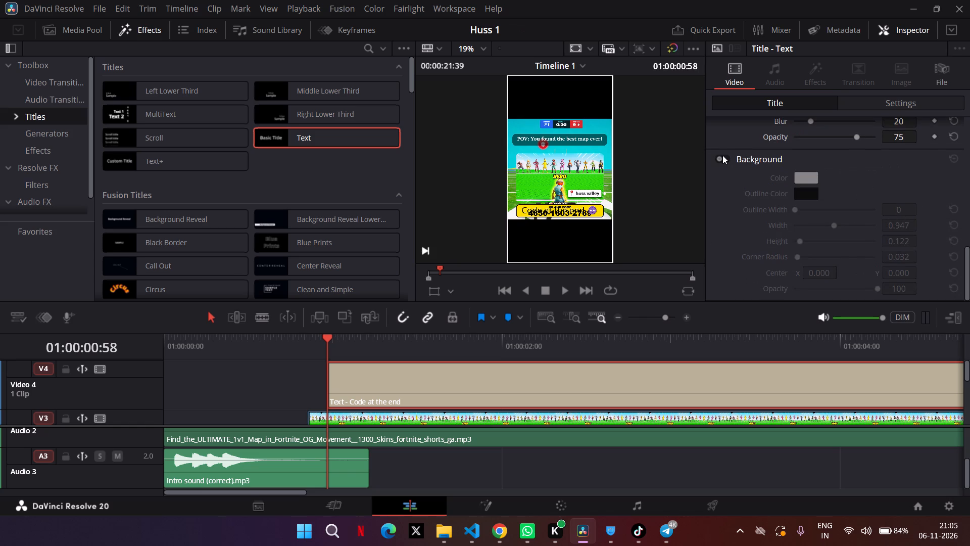
left_click(720, 156)
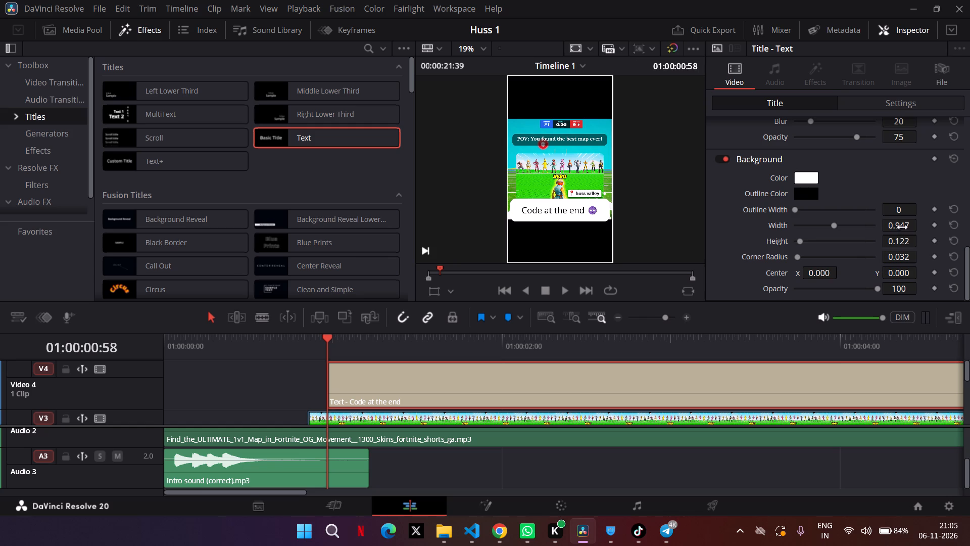
left_click_drag(902, 227, 798, 215)
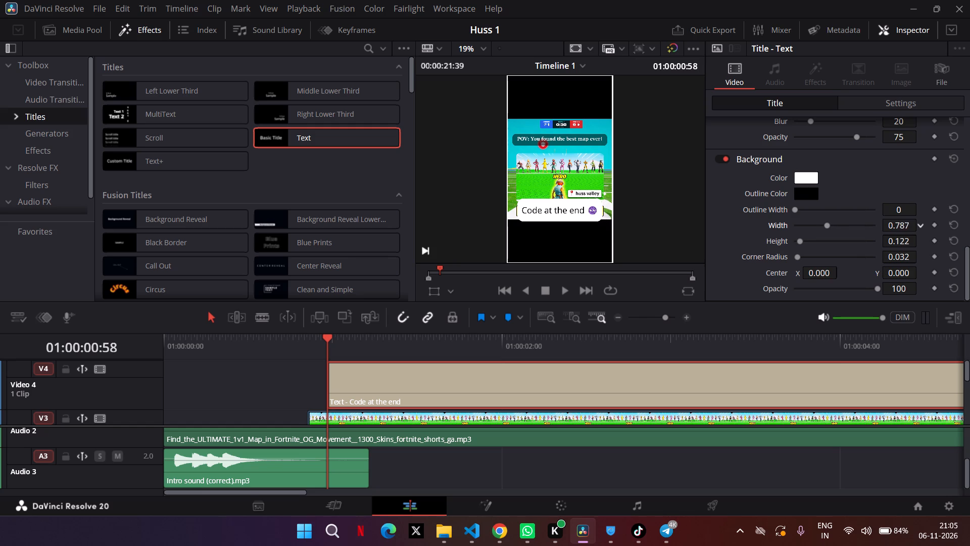
left_click_drag(798, 215, 799, 221)
left_click_drag(799, 221, 801, 223)
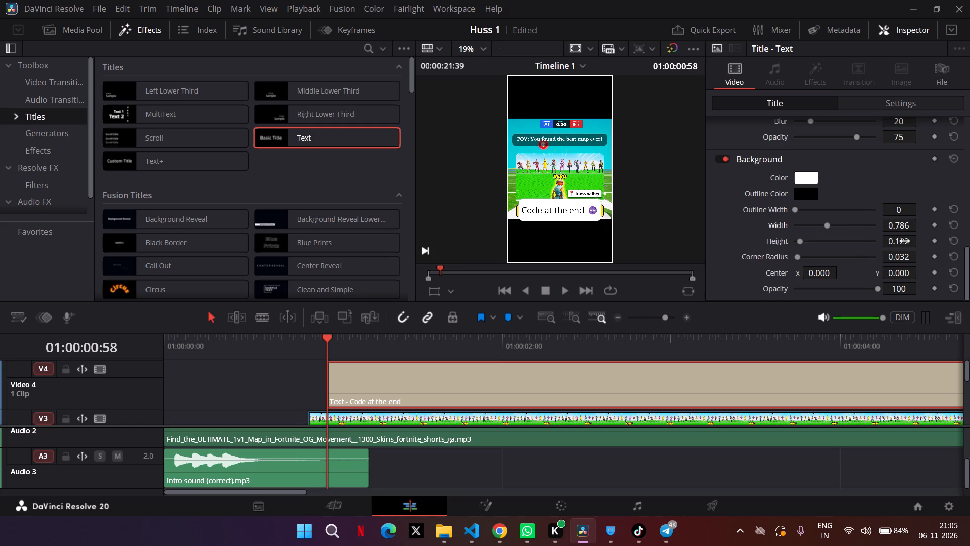
Reduce the caption background's height to 0.061 so it fits inside the yellow island code box.
left_click_drag(905, 241, 827, 236)
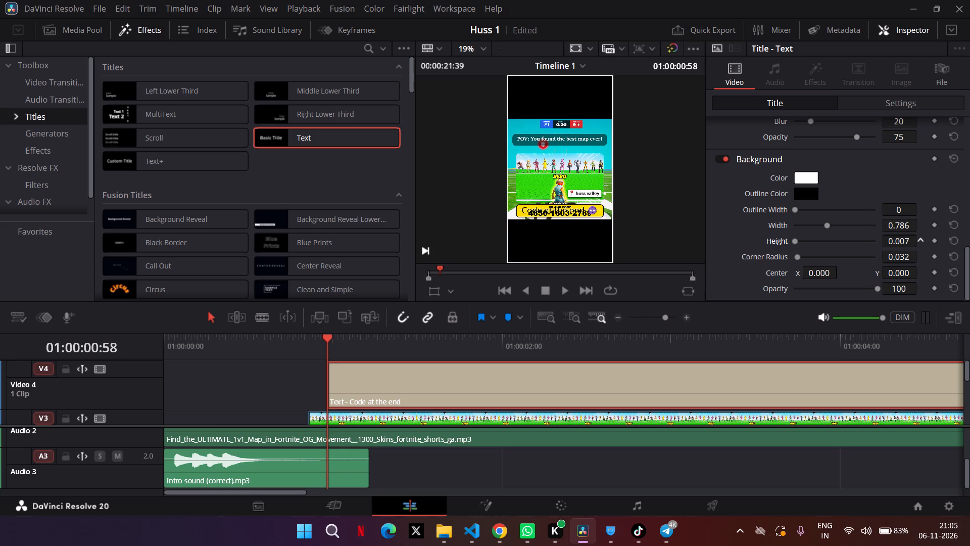
left_click_drag(827, 236, 866, 243)
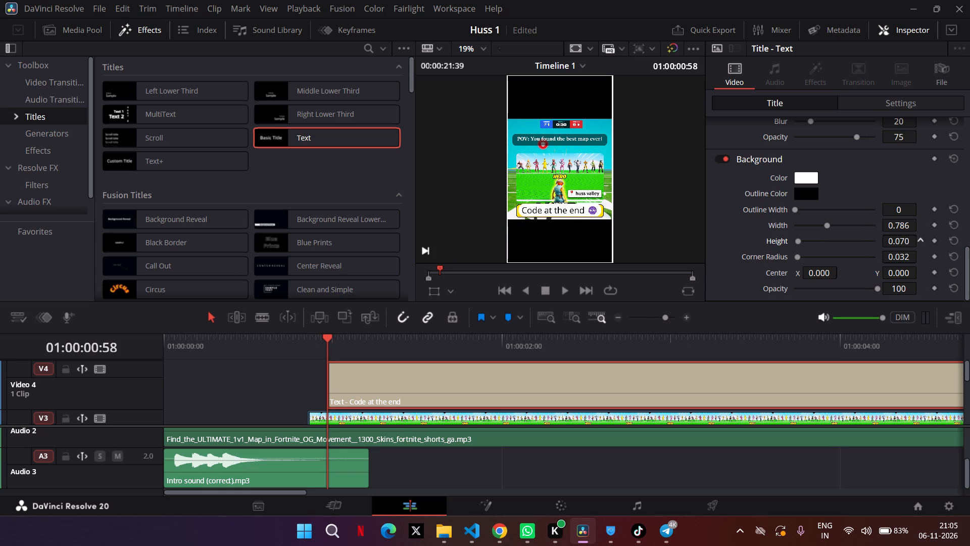
left_click_drag(866, 243, 874, 246)
left_click_drag(874, 246, 858, 248)
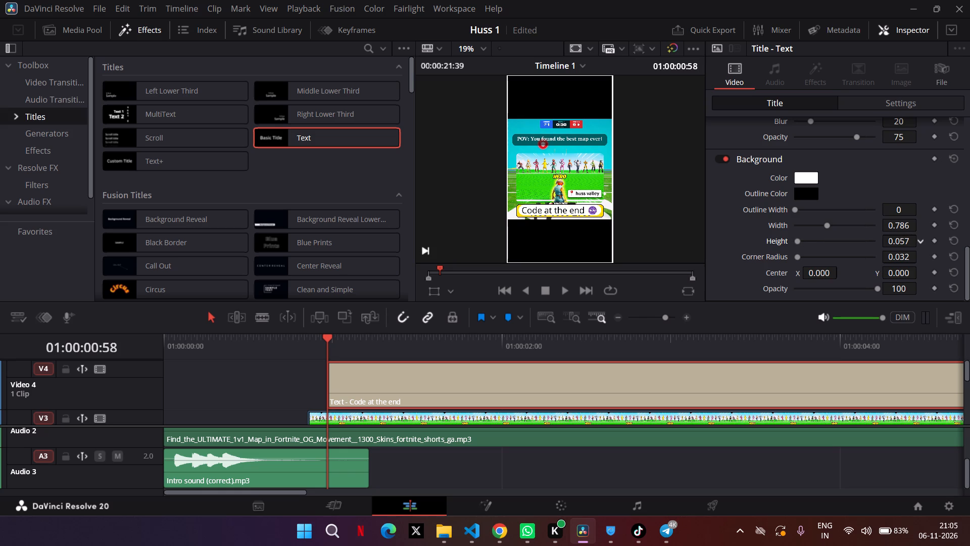
left_click_drag(858, 248, 905, 242)
left_click_drag(905, 242, 861, 248)
Set the corner radius of the caption's white background to 0.014.
left_click_drag(898, 257, 872, 257)
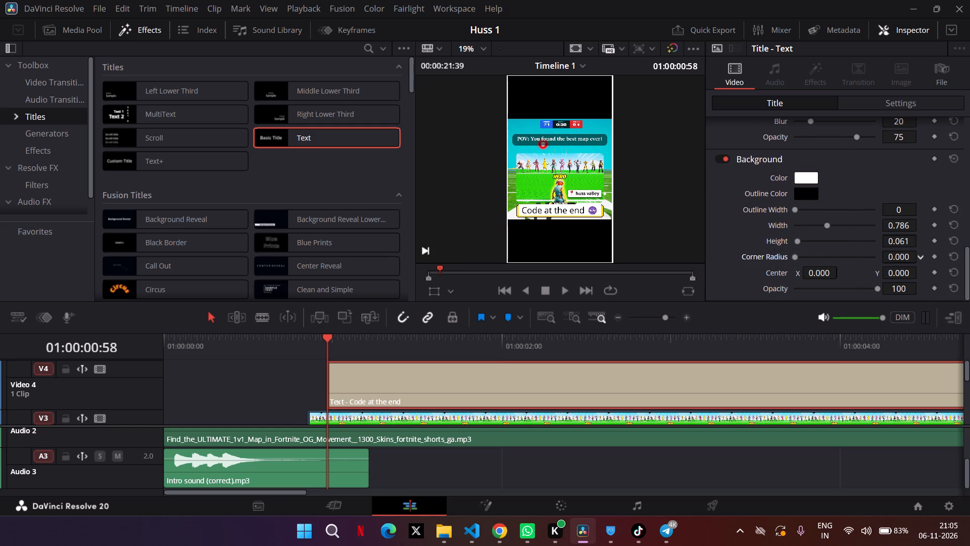
left_click_drag(872, 257, 885, 261)
left_click_drag(885, 261, 881, 260)
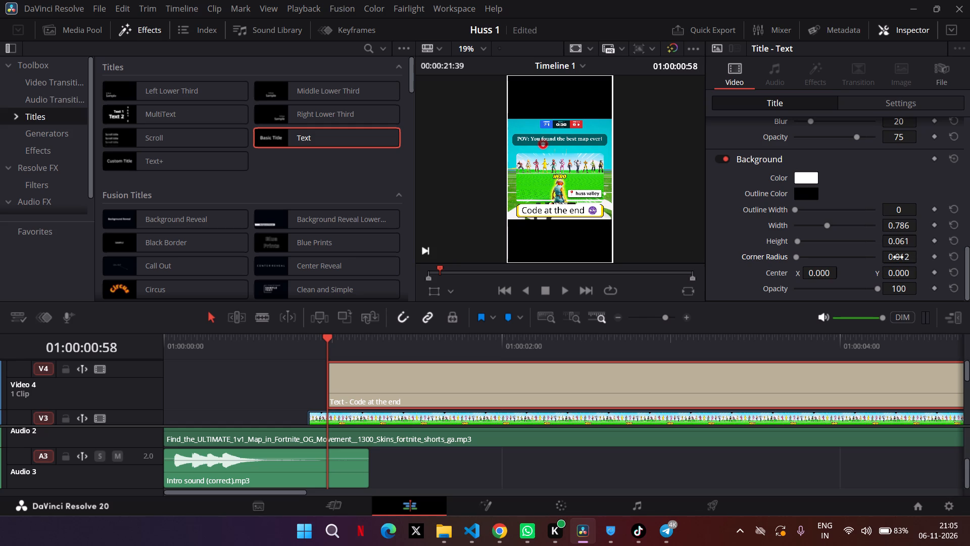
left_click(898, 257)
Adjust the opacity of the caption's white background over the island code.
scroll(880, 229, "down", 1)
left_click_drag(903, 286, 885, 287)
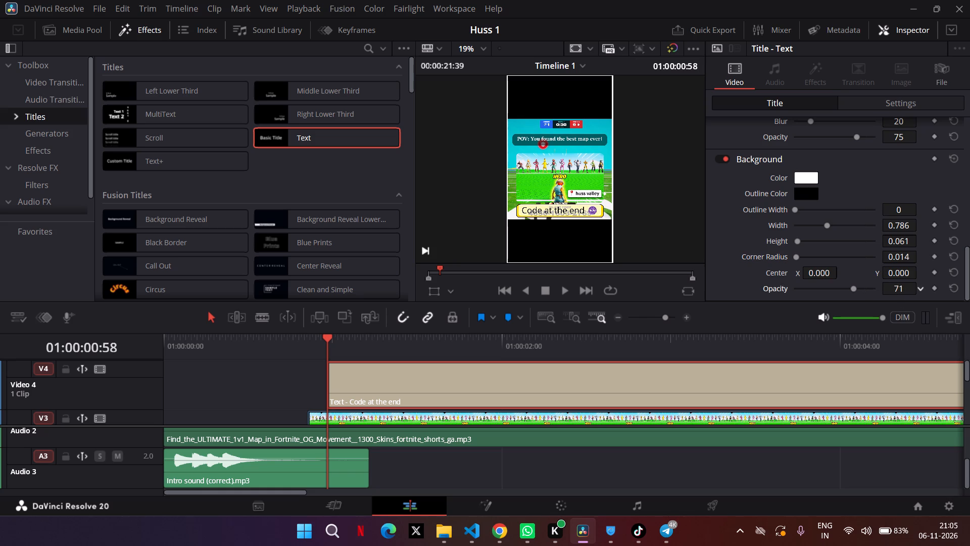
left_click_drag(885, 287, 945, 287)
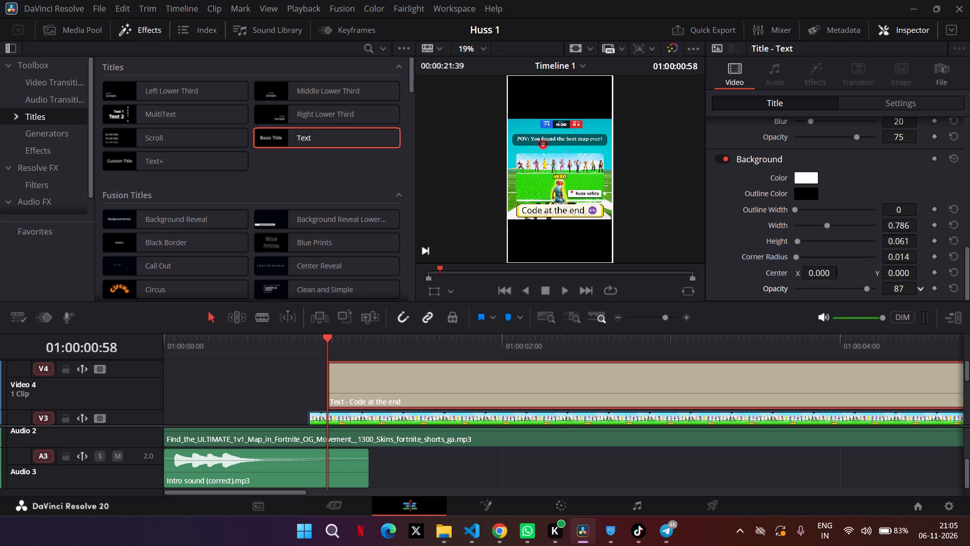
left_click_drag(945, 287, 489, 272)
scroll(885, 216, "up", 2)
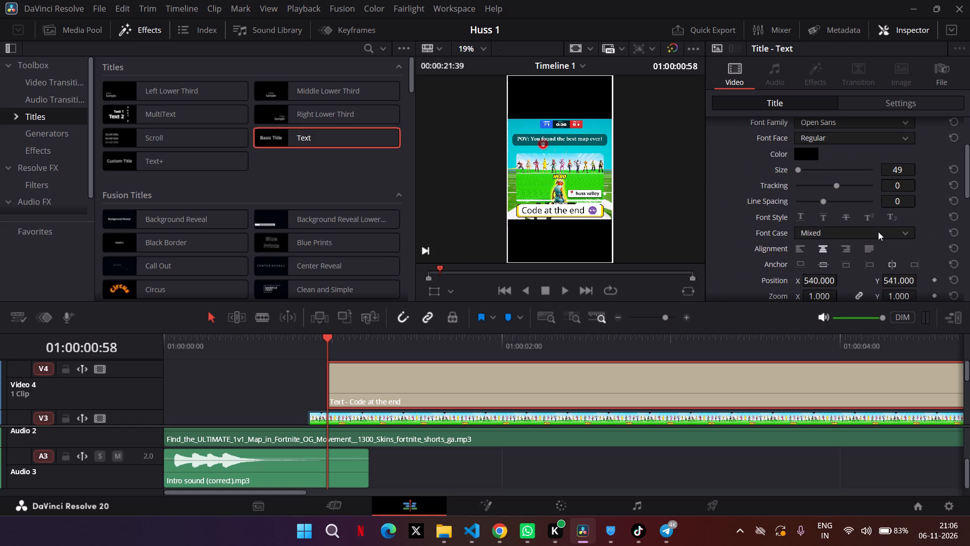
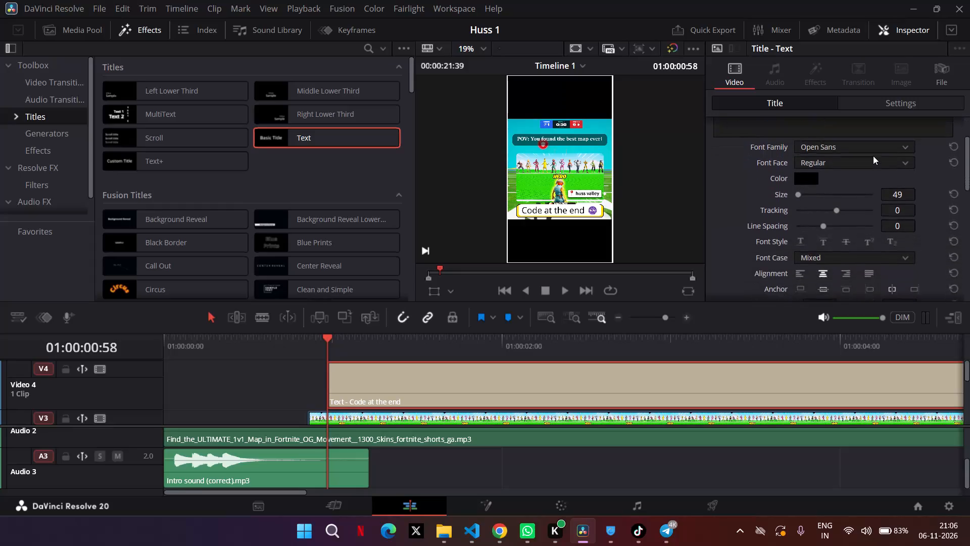
Change the font of the "Code at the end" caption to Arial Rounded MT Bold.
left_click(877, 134)
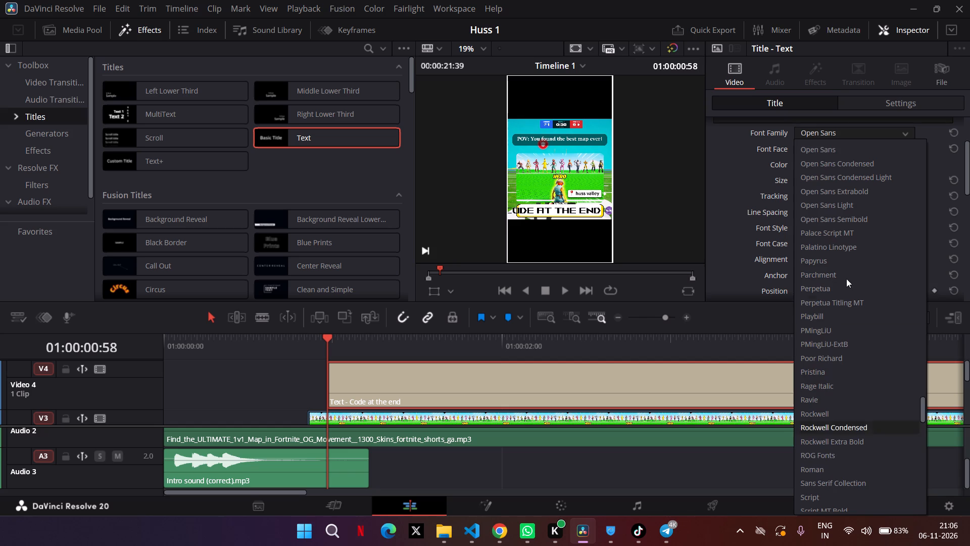
scroll(846, 279, "down", 3)
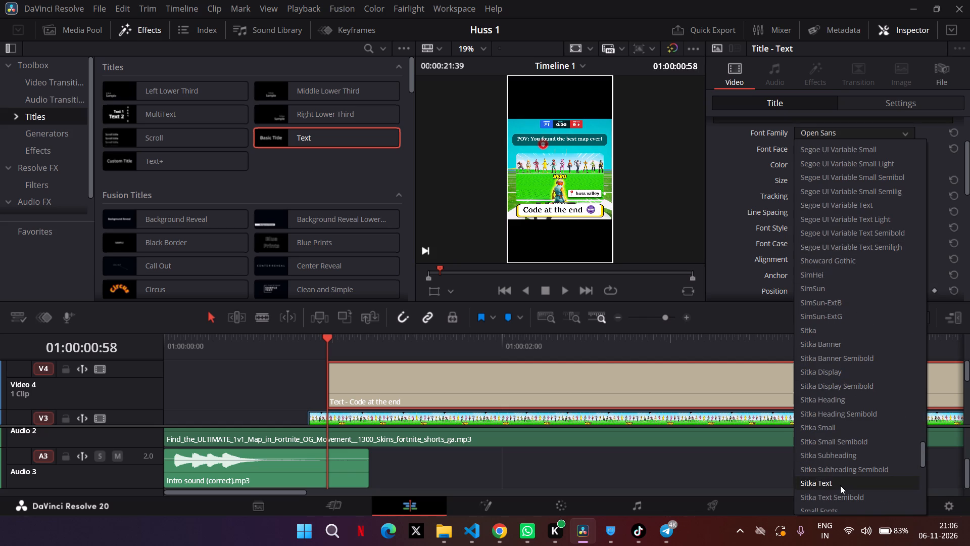
scroll(840, 485, "down", 3)
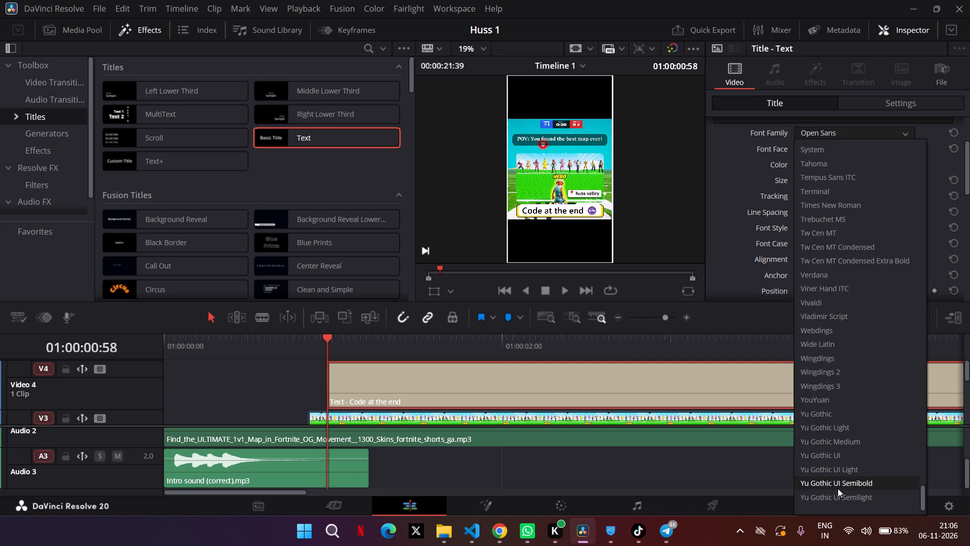
scroll(846, 355, "up", 8)
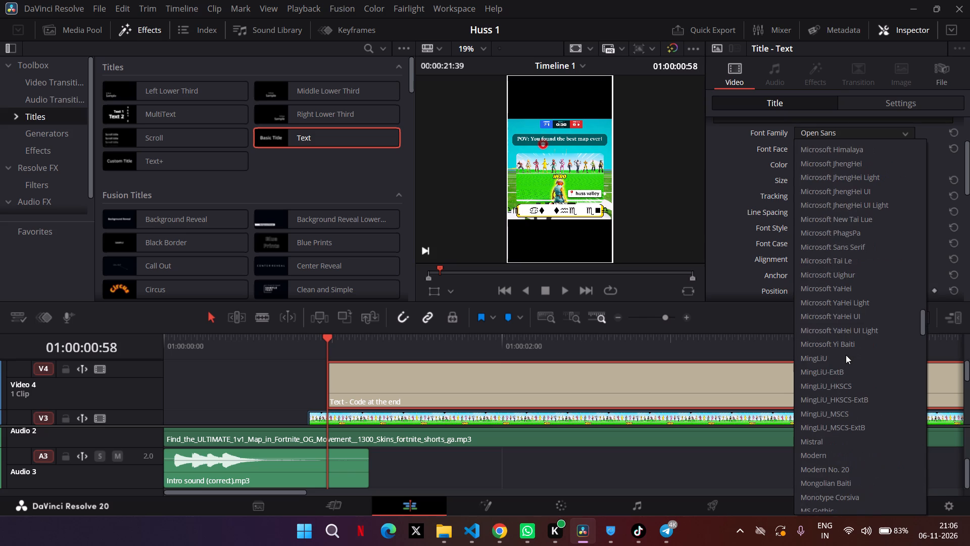
scroll(842, 271, "up", 5)
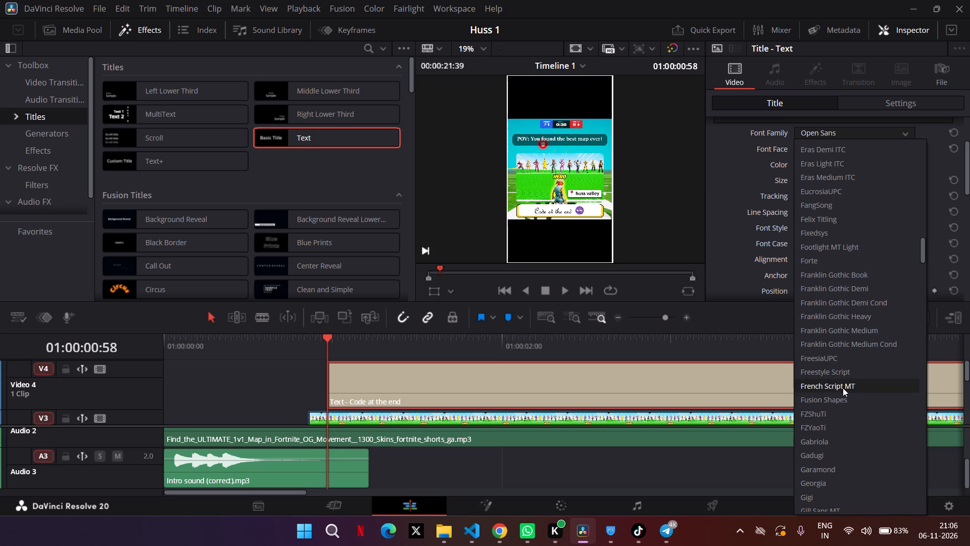
scroll(843, 388, "up", 5)
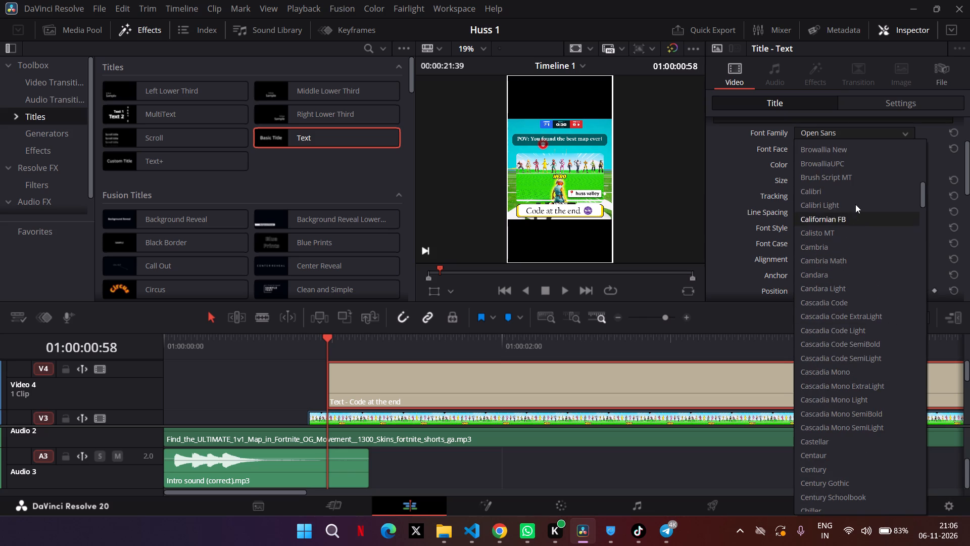
scroll(860, 169, "up", 8)
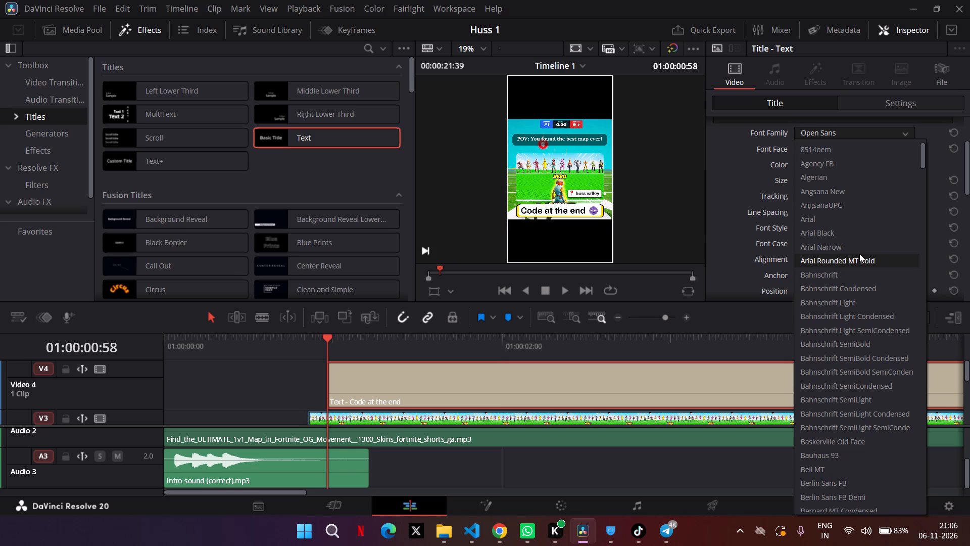
left_click(859, 254)
scroll(859, 254, "up", 3)
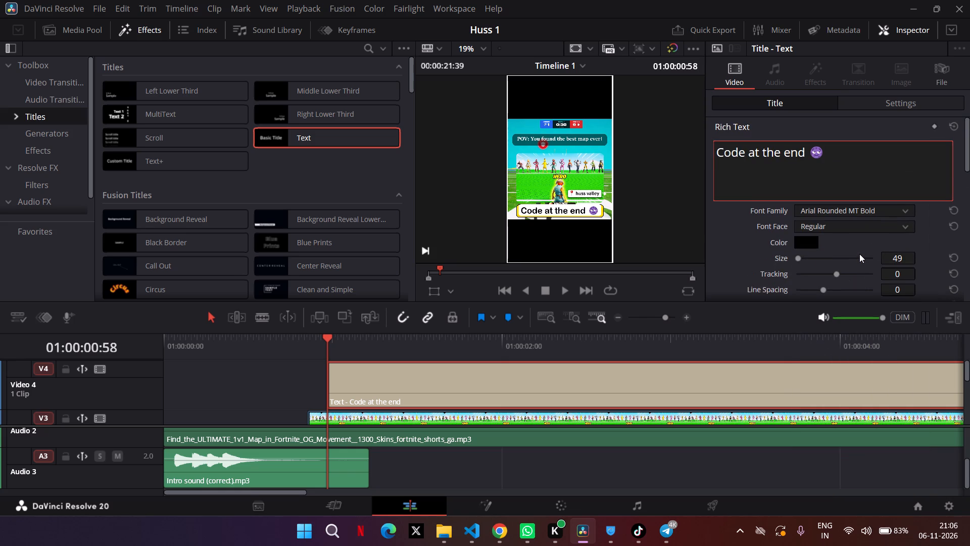
Play the promo's opening from the start to review how the card and caption come in.
left_click_drag(199, 345, 119, 351)
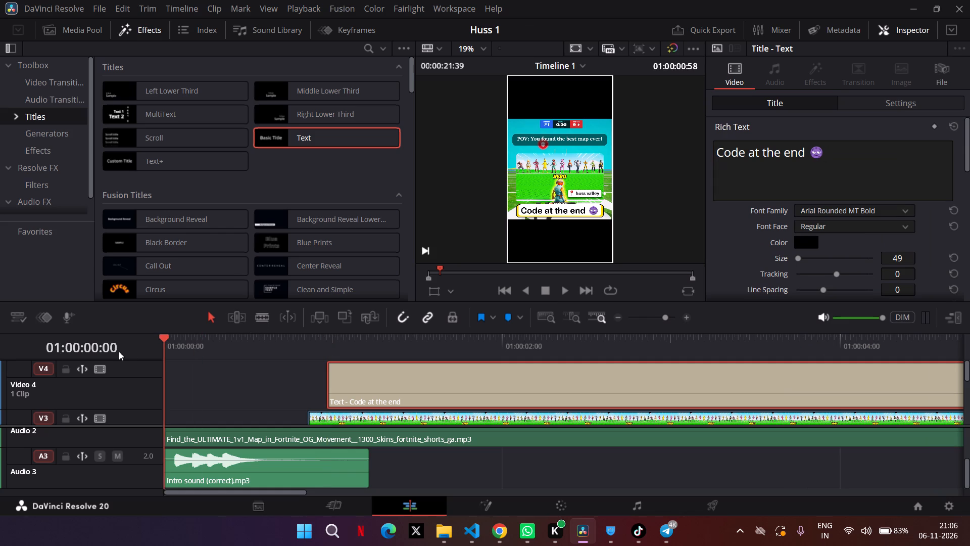
left_click_drag(119, 351, 115, 351)
key("space")
key("space")
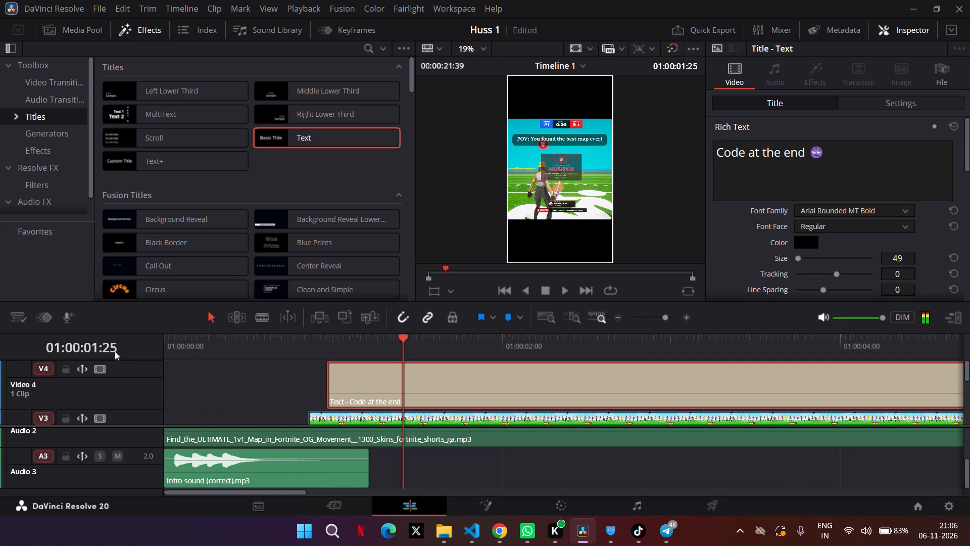
left_click_drag(184, 337, 160, 344)
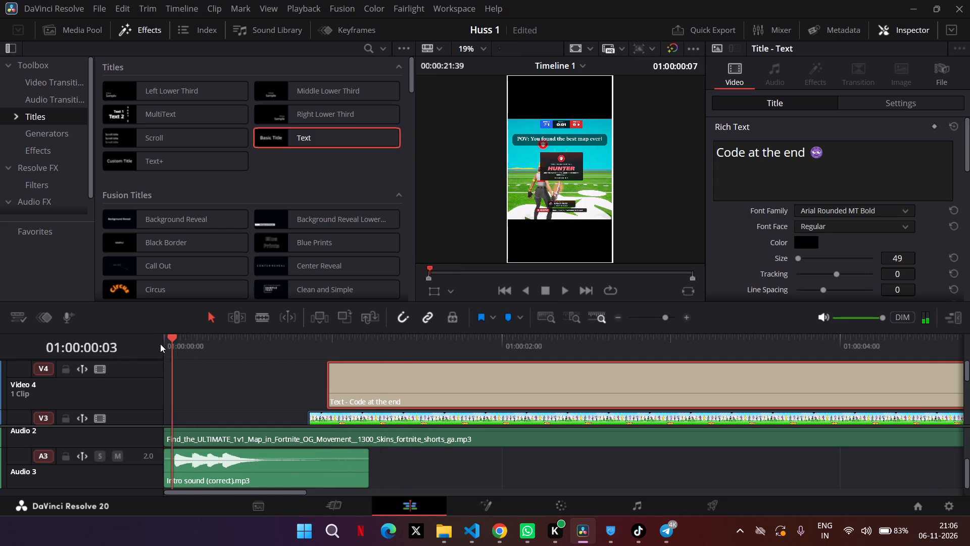
left_click_drag(160, 344, 158, 344)
key("space")
key("space")
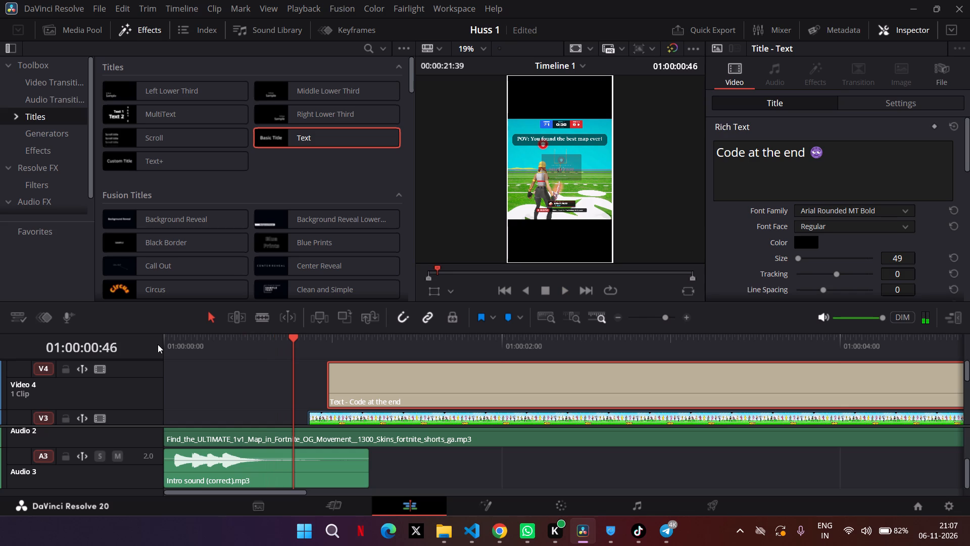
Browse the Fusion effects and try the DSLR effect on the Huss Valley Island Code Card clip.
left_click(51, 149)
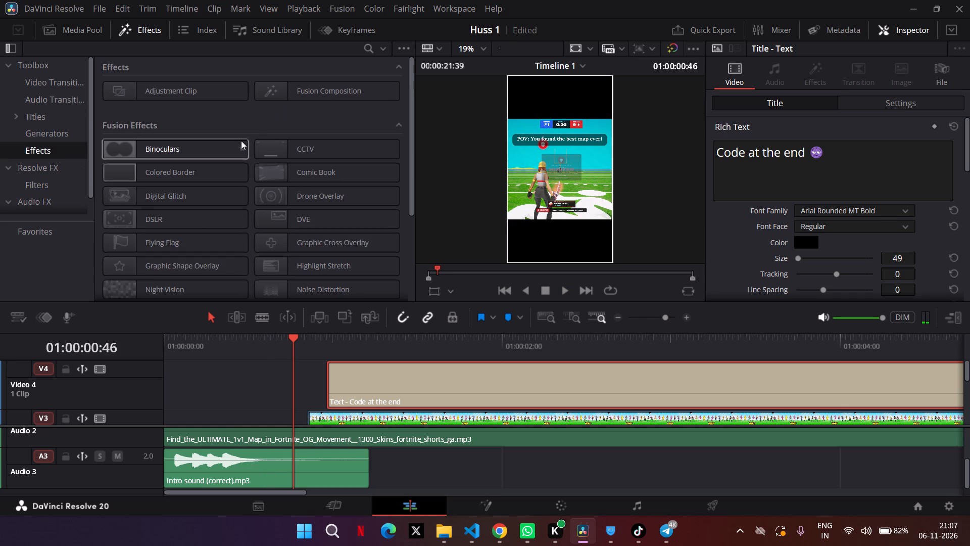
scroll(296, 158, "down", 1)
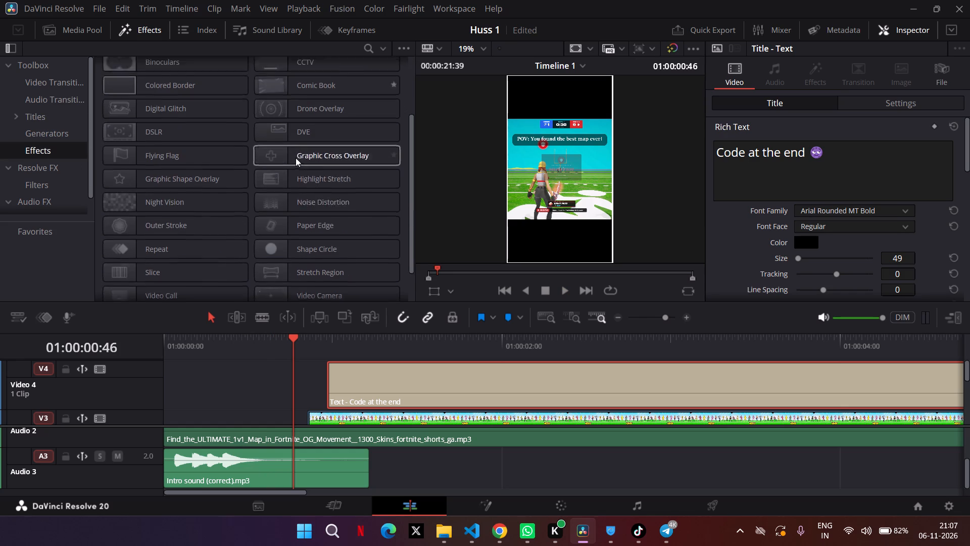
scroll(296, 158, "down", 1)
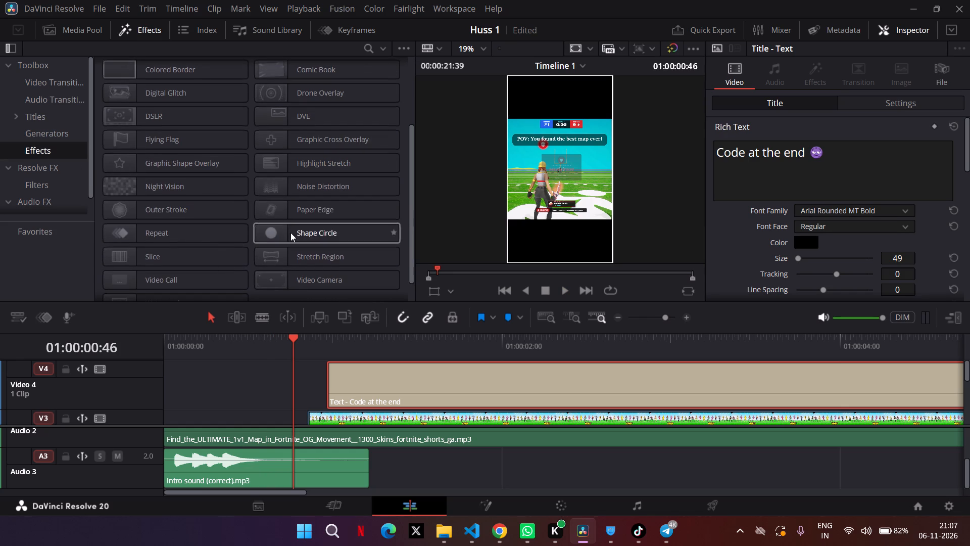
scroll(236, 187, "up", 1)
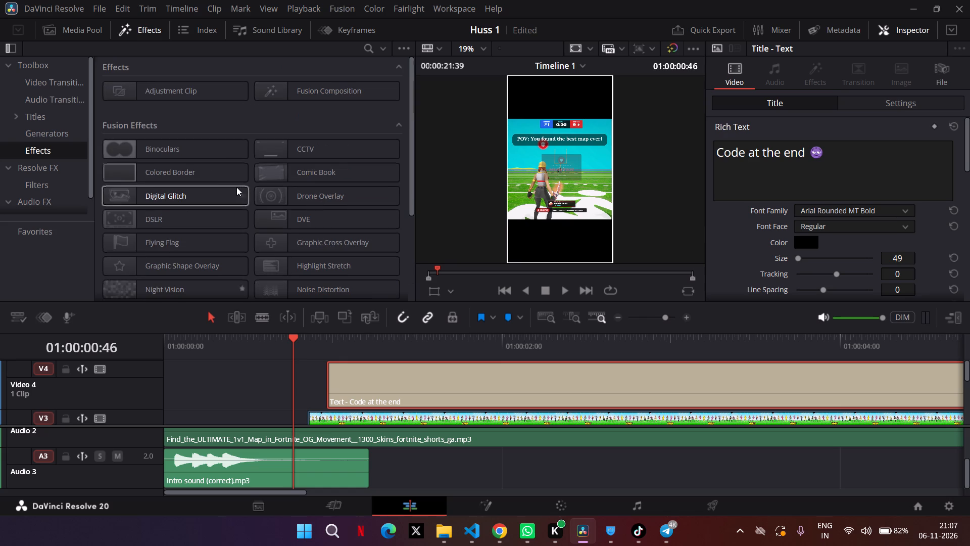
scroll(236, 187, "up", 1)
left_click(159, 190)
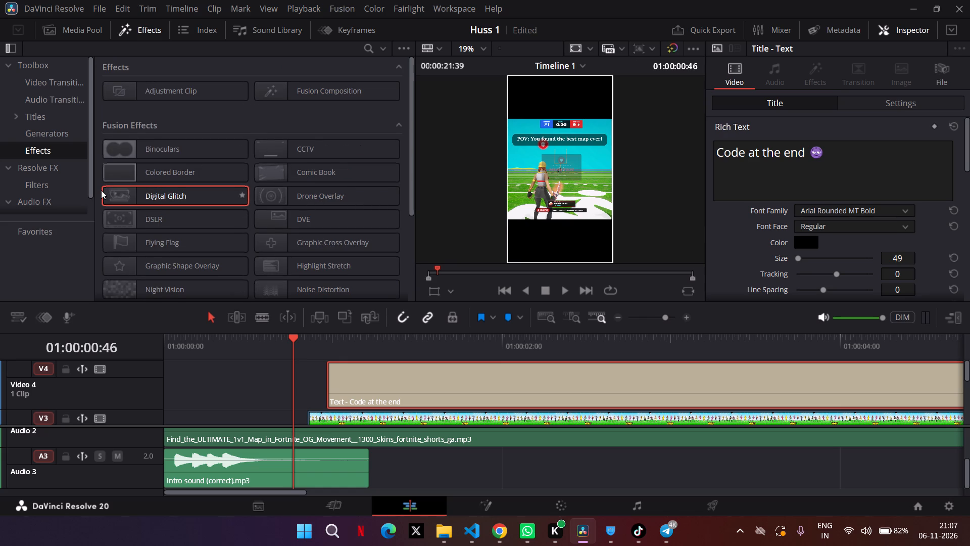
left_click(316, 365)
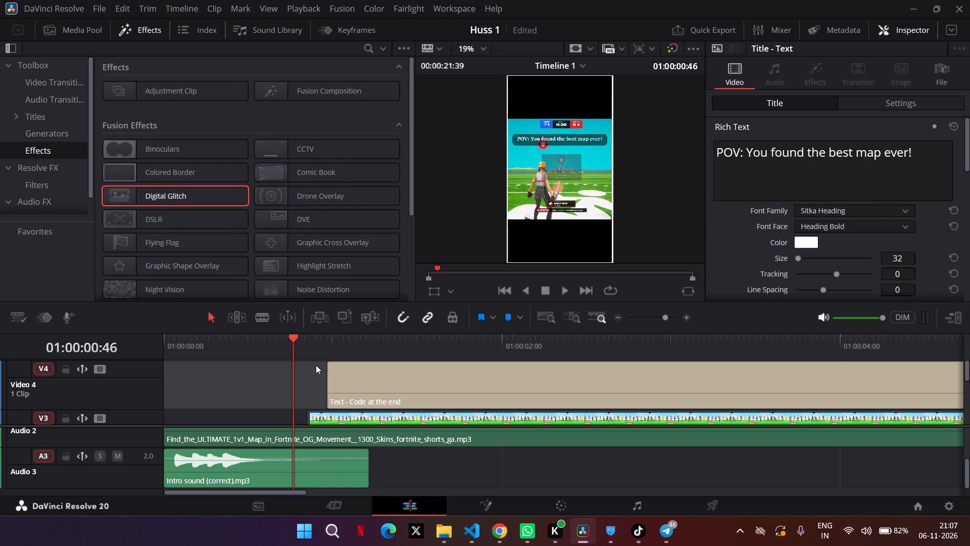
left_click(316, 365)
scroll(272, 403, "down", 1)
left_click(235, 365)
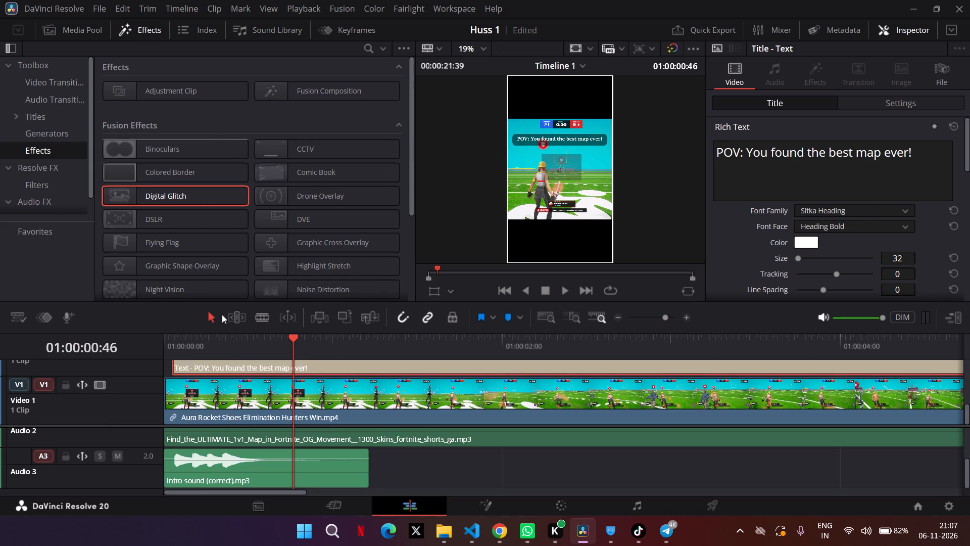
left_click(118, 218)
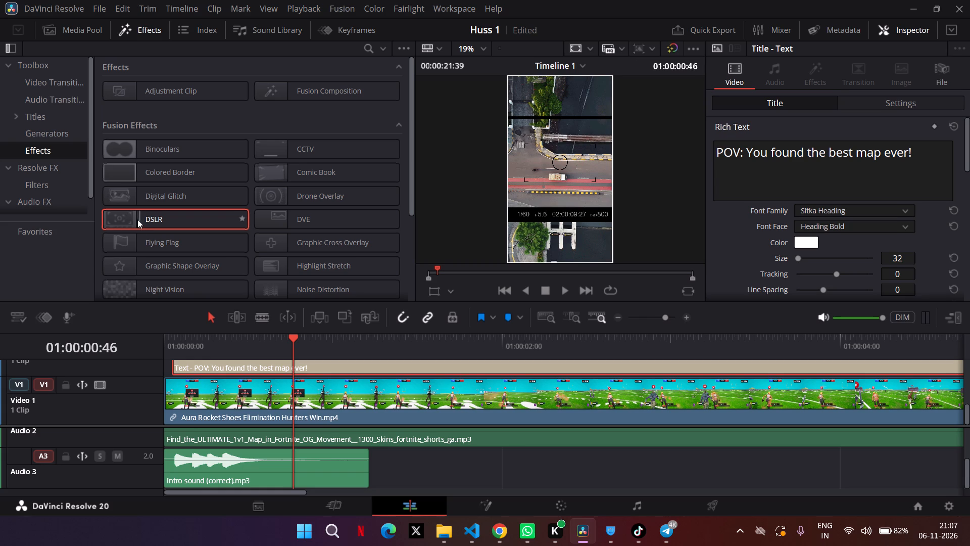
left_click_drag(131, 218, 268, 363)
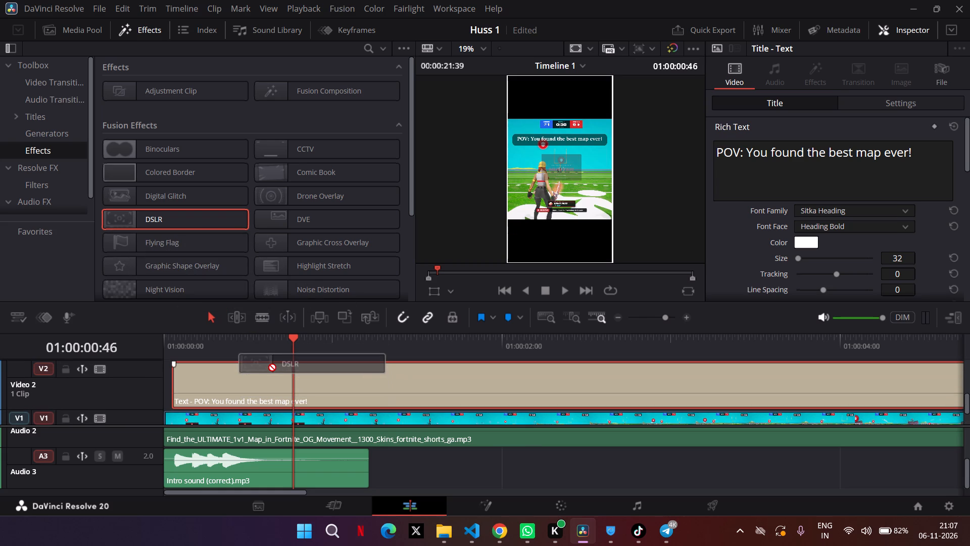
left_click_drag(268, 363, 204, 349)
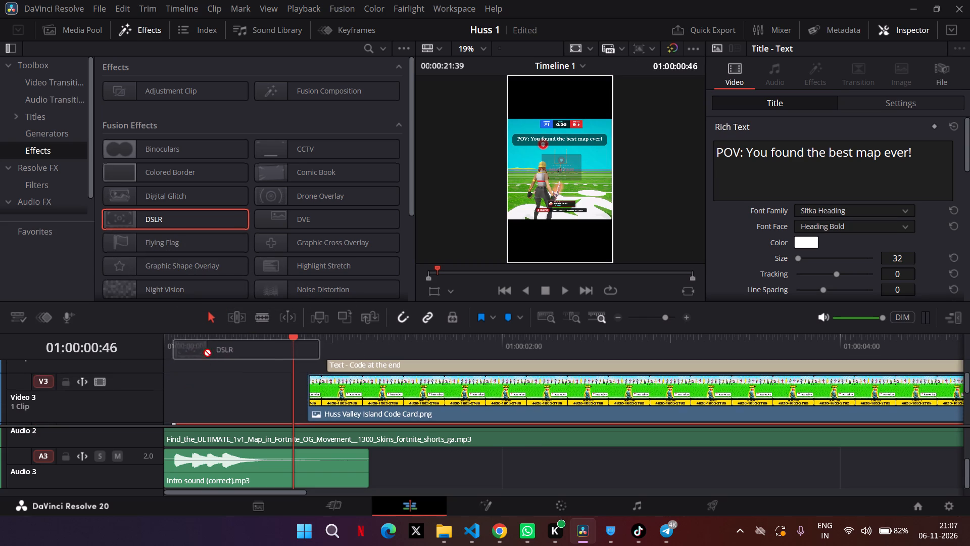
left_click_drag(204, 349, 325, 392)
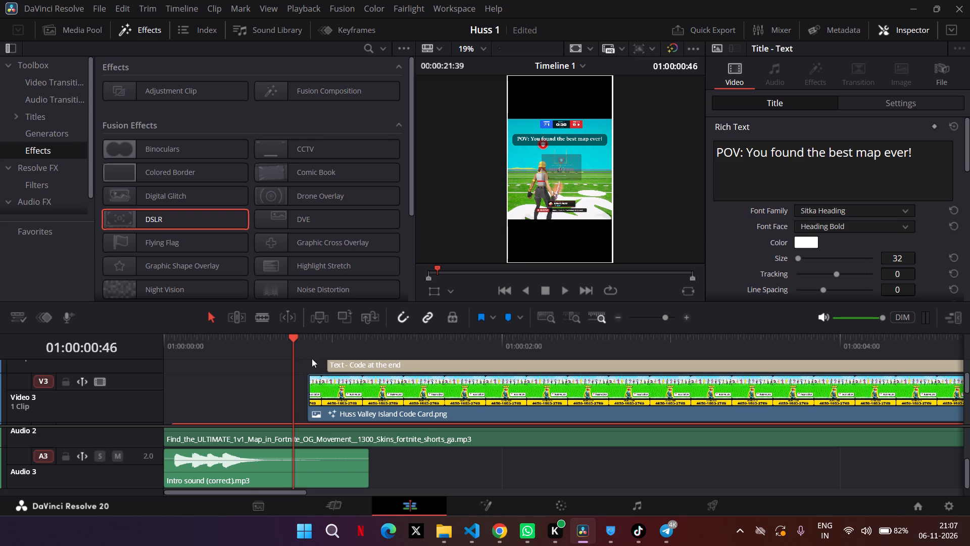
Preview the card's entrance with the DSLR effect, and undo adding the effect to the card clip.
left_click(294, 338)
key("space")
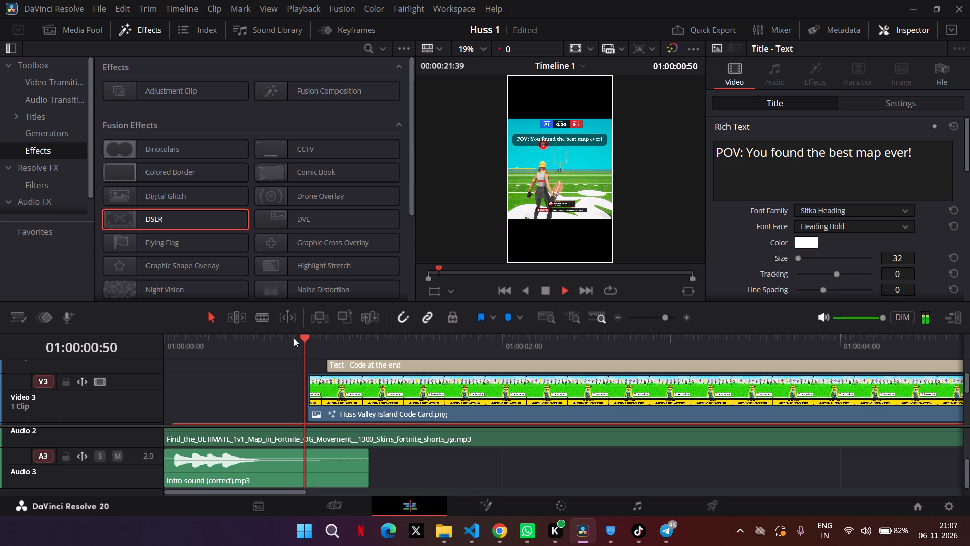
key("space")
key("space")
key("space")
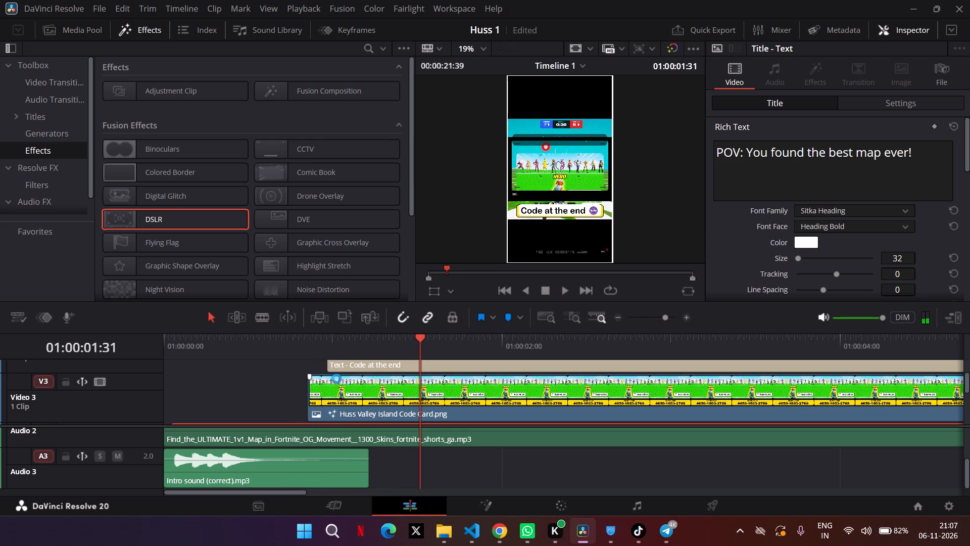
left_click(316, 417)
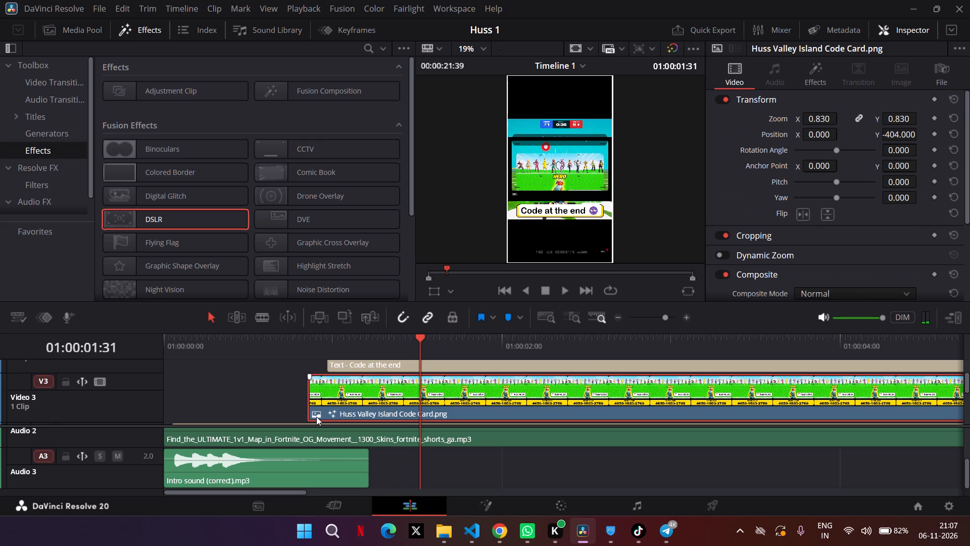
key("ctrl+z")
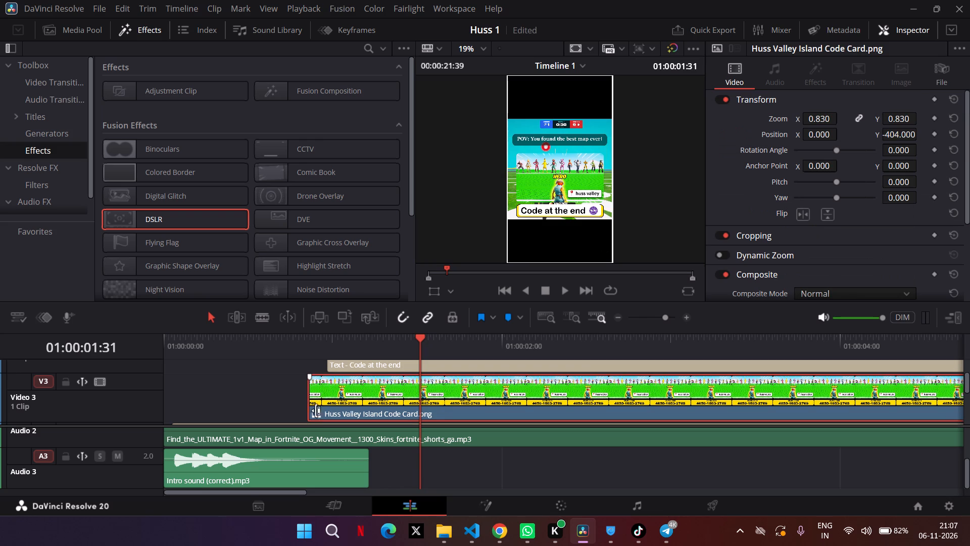
Replay the promo from the start through the appearance of the island code card and caption.
scroll(239, 375, "down", 1)
left_click_drag(196, 336, 161, 332)
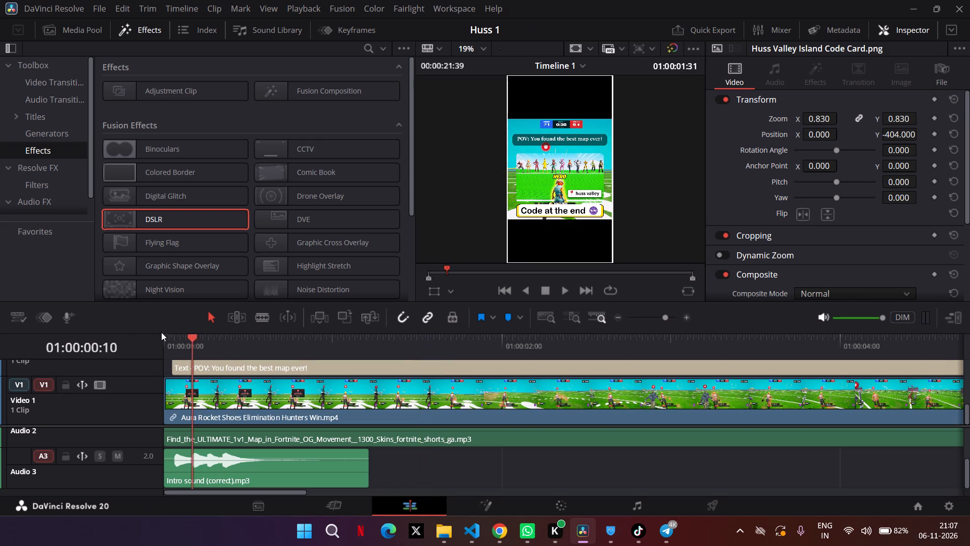
left_click_drag(161, 332, 137, 333)
key("space")
key("space")
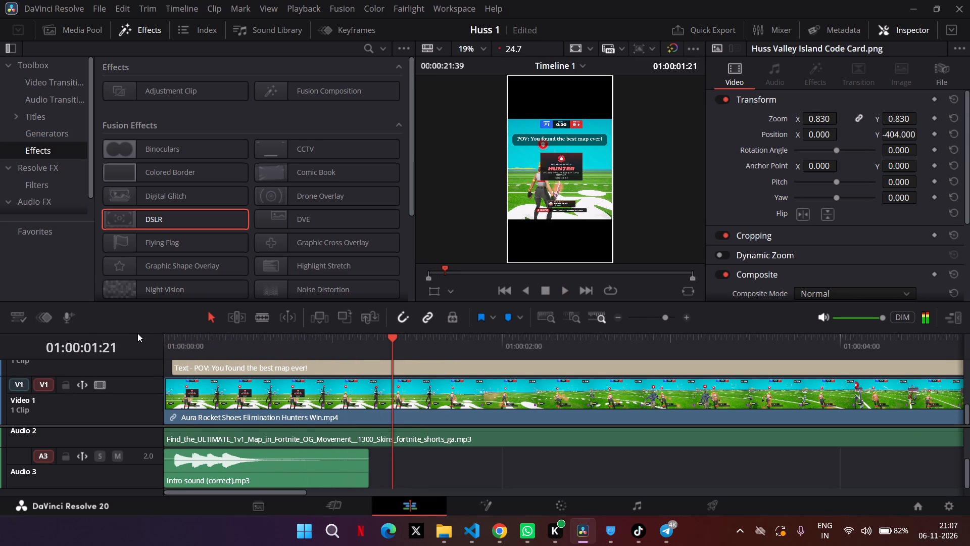
key("space")
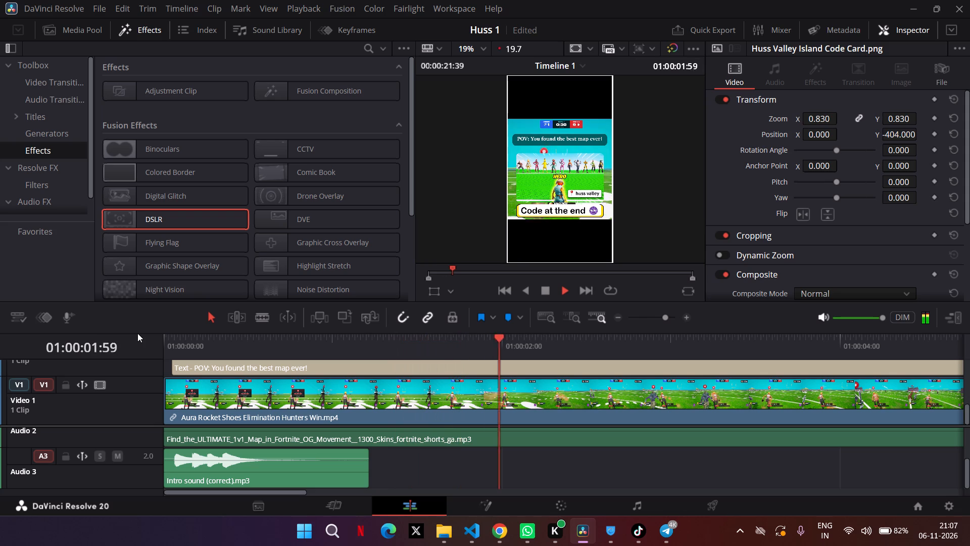
key("space")
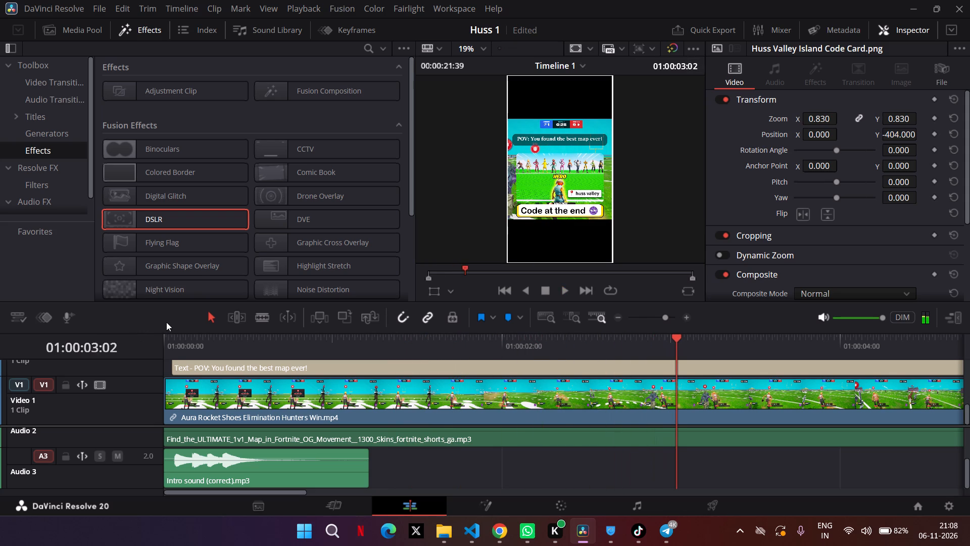
Enlarge the viewer and play the promo from the beginning to check the captions and card.
left_click_drag(178, 342, 166, 342)
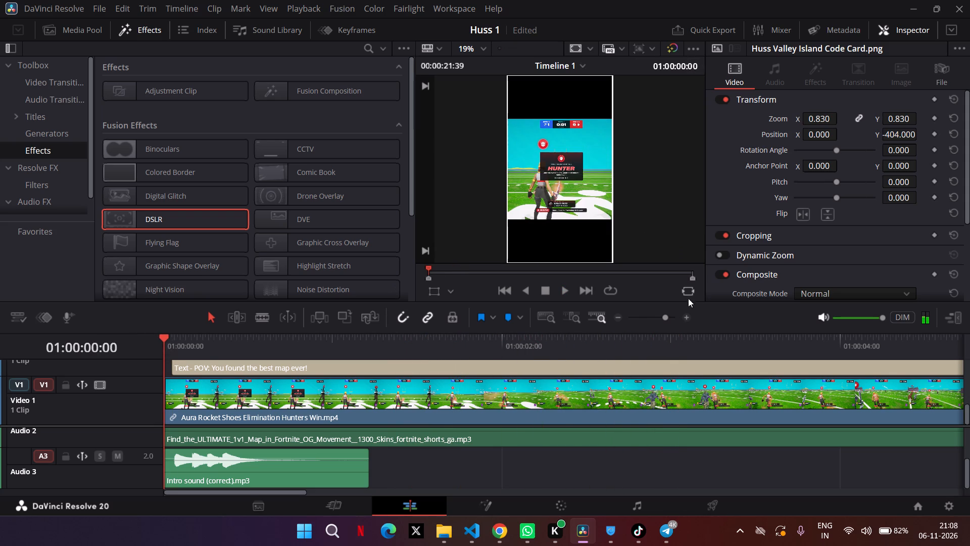
left_click(954, 317)
key("space")
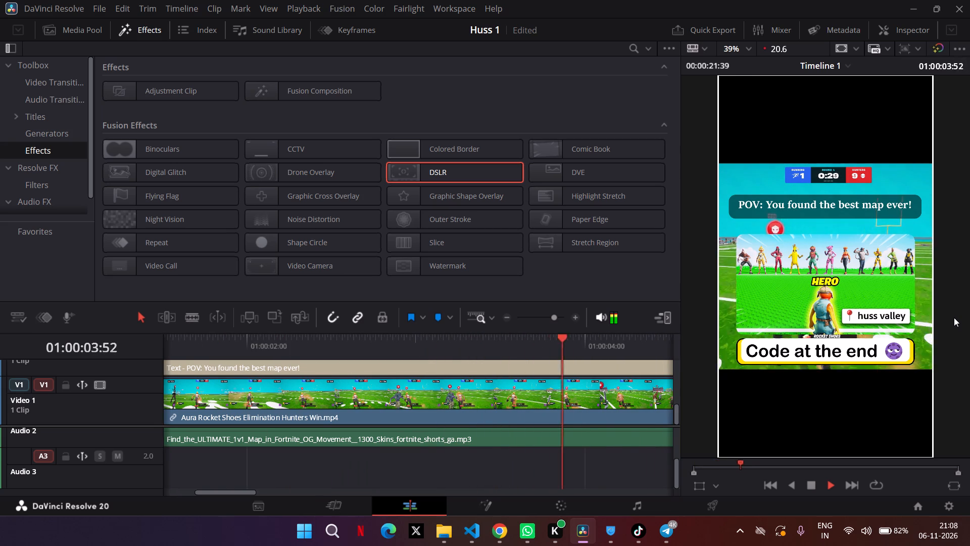
key("space")
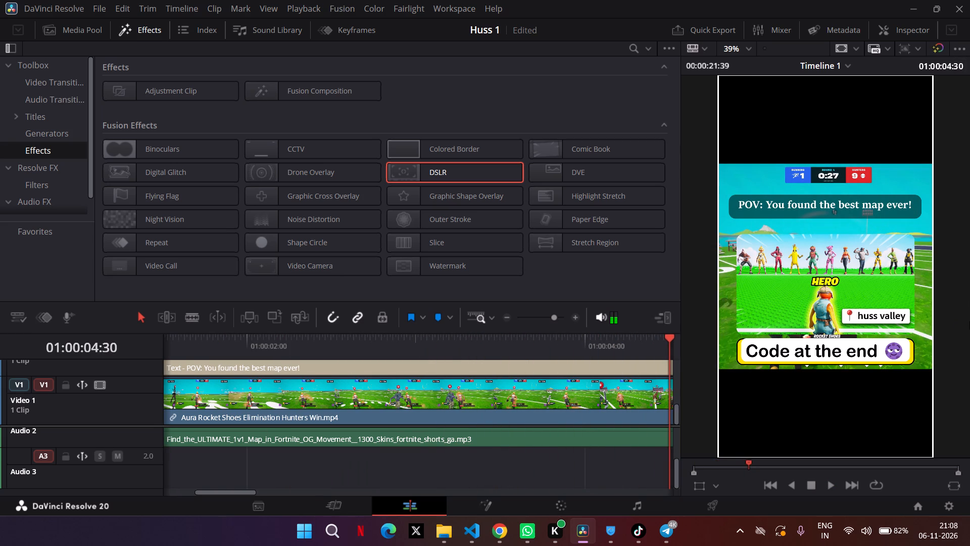
Return the viewer to its compact size and replay the promo's opening from the start through the card's entrance.
left_click(661, 317)
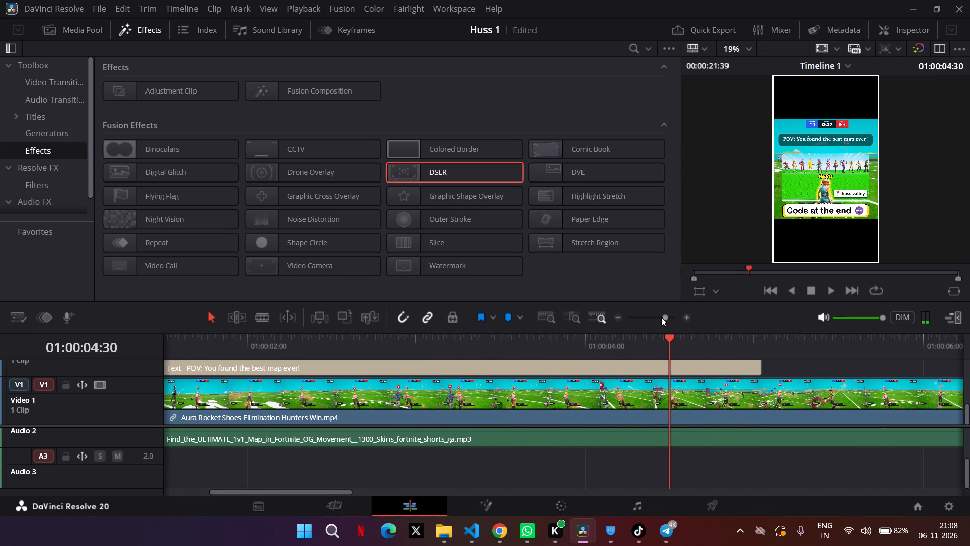
scroll(603, 401, "left", 1, "alt")
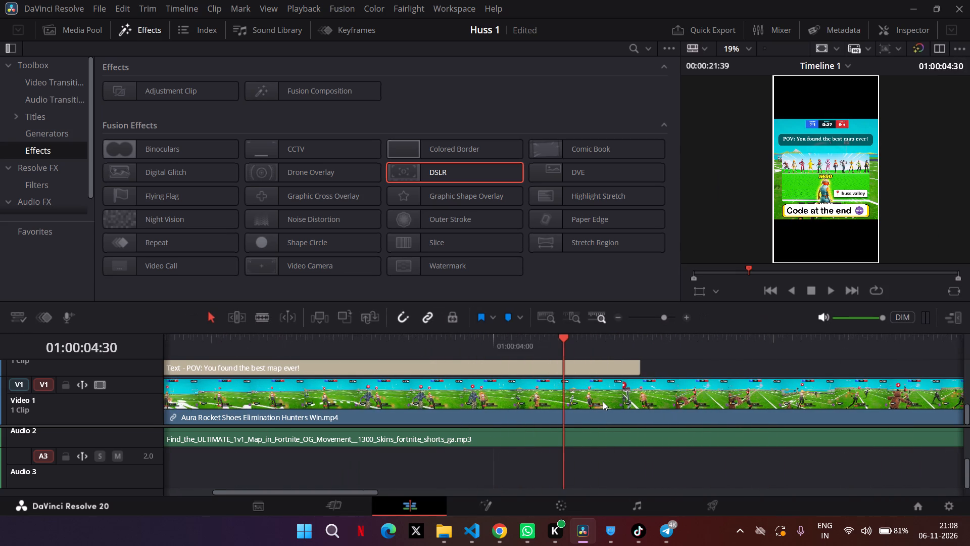
scroll(603, 401, "left", 1, "alt")
scroll(603, 401, "right", 2)
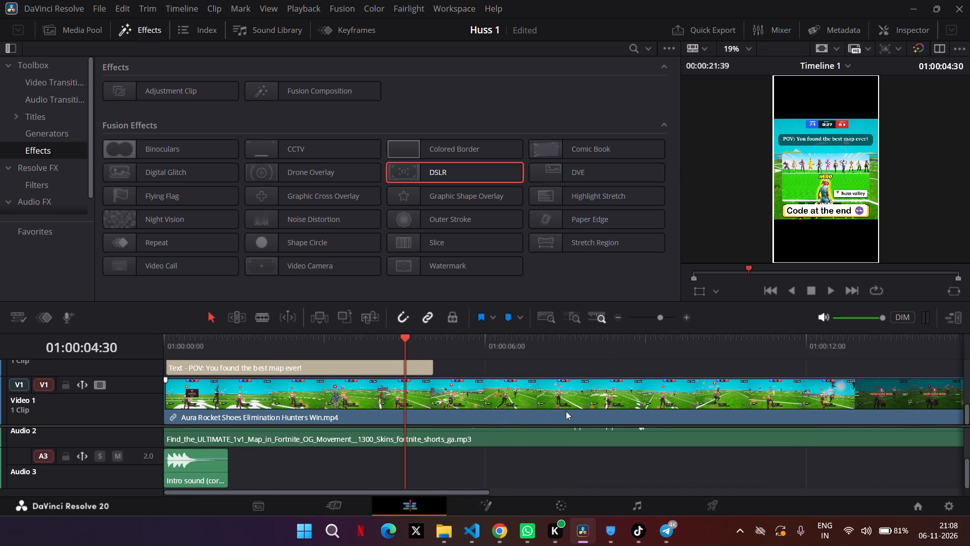
scroll(425, 462, "right", 2)
left_click_drag(224, 343, 150, 345)
key("space")
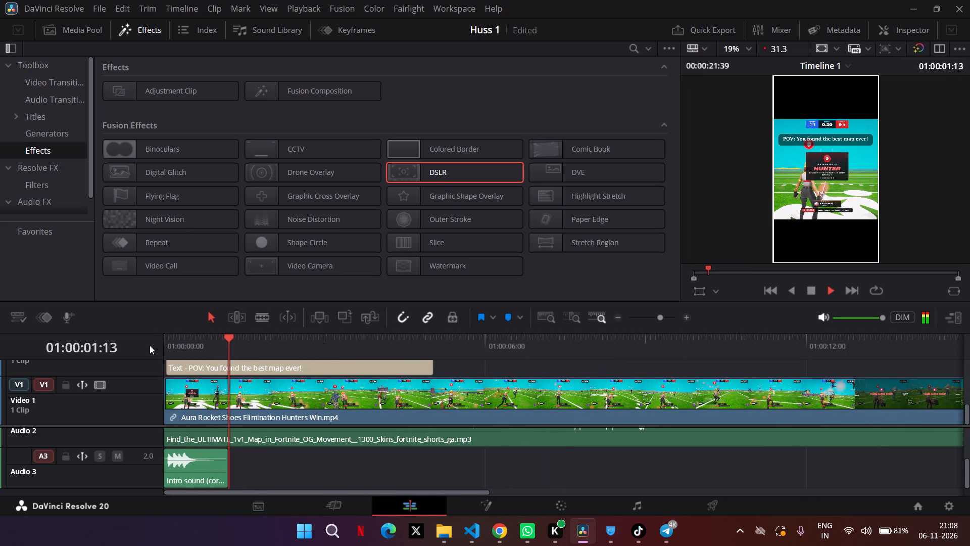
key("space")
left_click_drag(178, 339, 161, 340)
key("space")
key("space")
key("space")
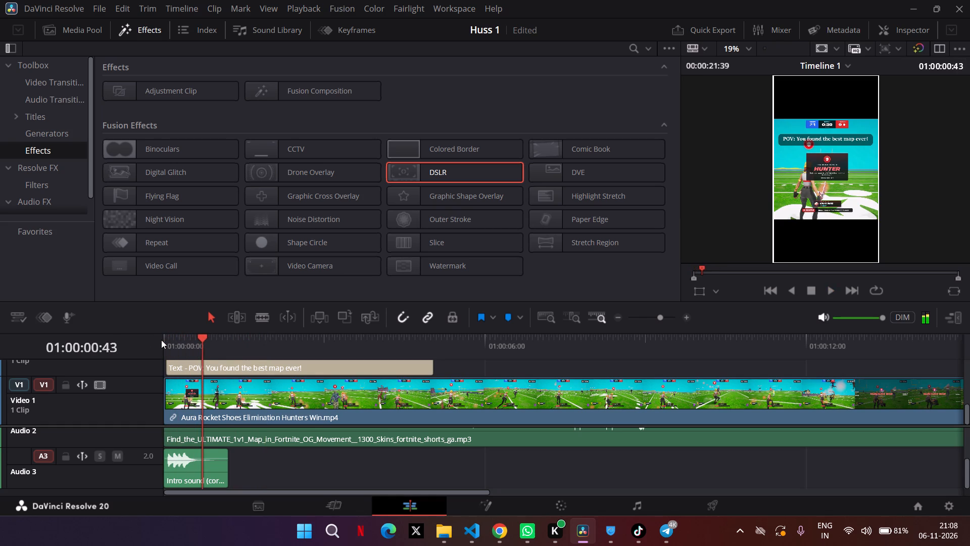
key("space")
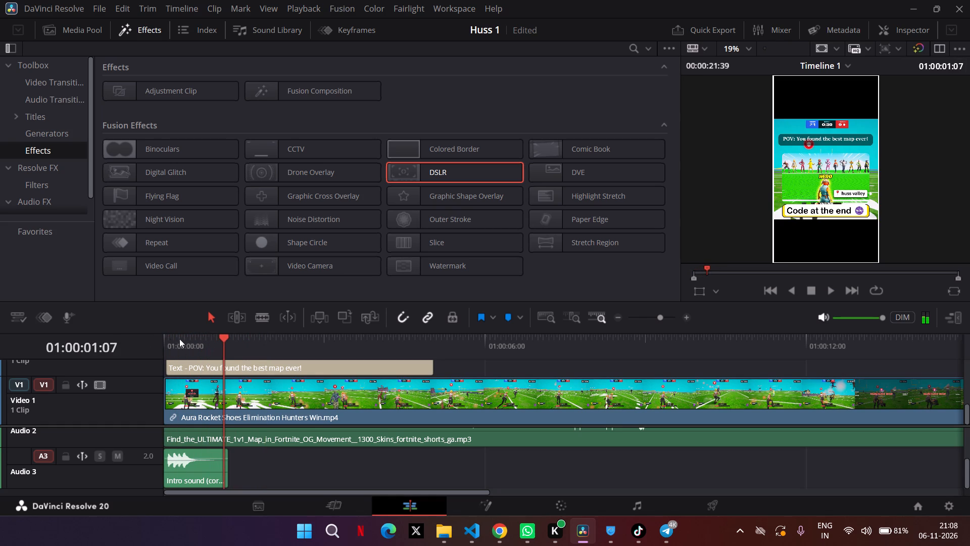
Replay the first few seconds repeatedly to judge the timing of the card and the "Code at the end" caption.
left_click(187, 341)
key("space")
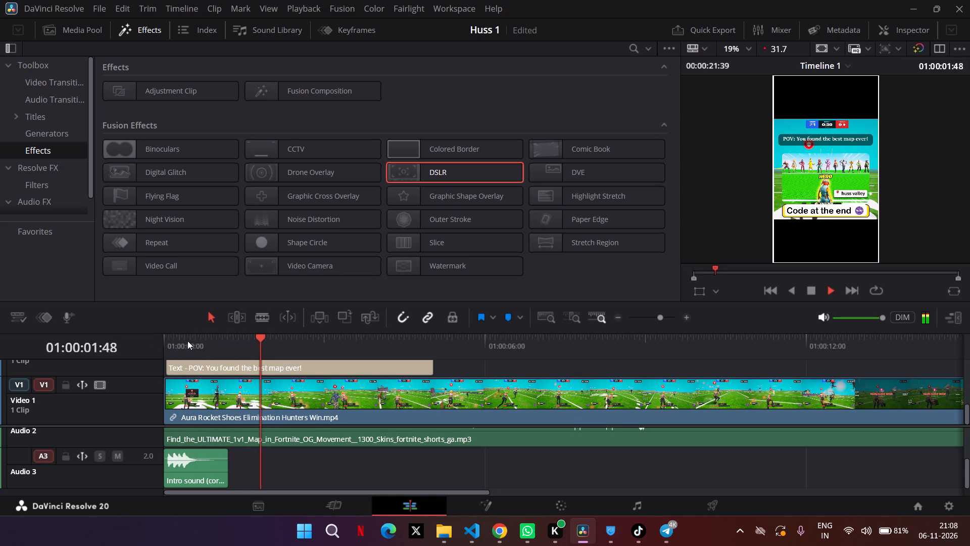
key("space")
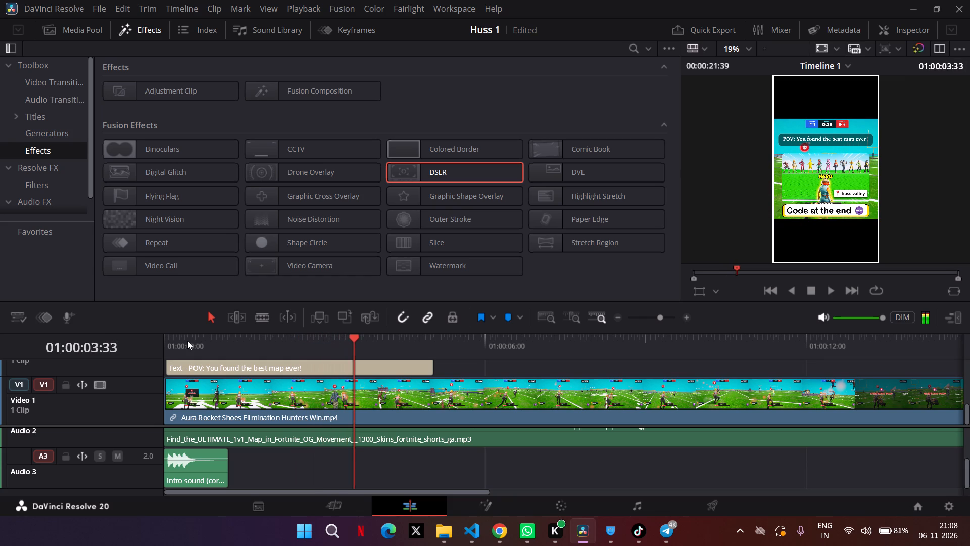
left_click(182, 343)
key("space")
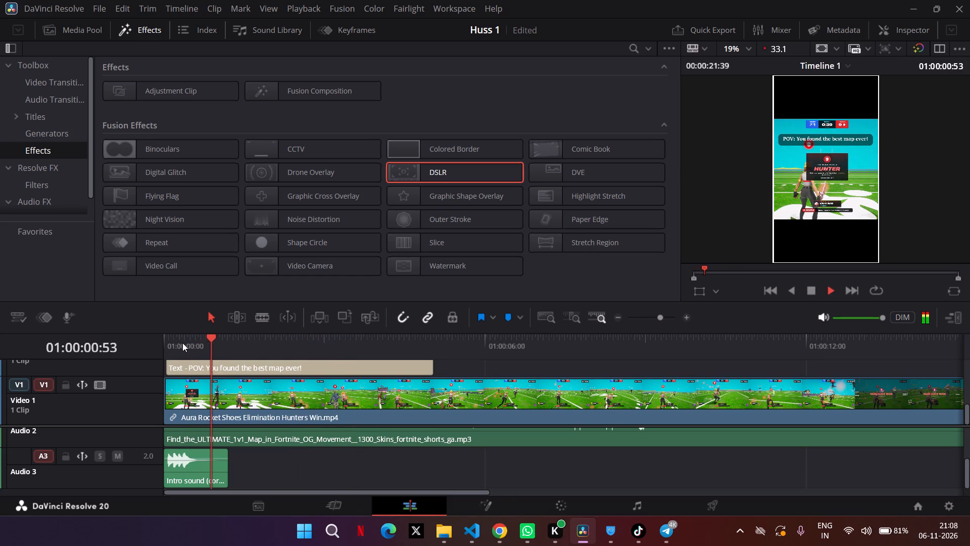
key("space")
key("space")
key("space")
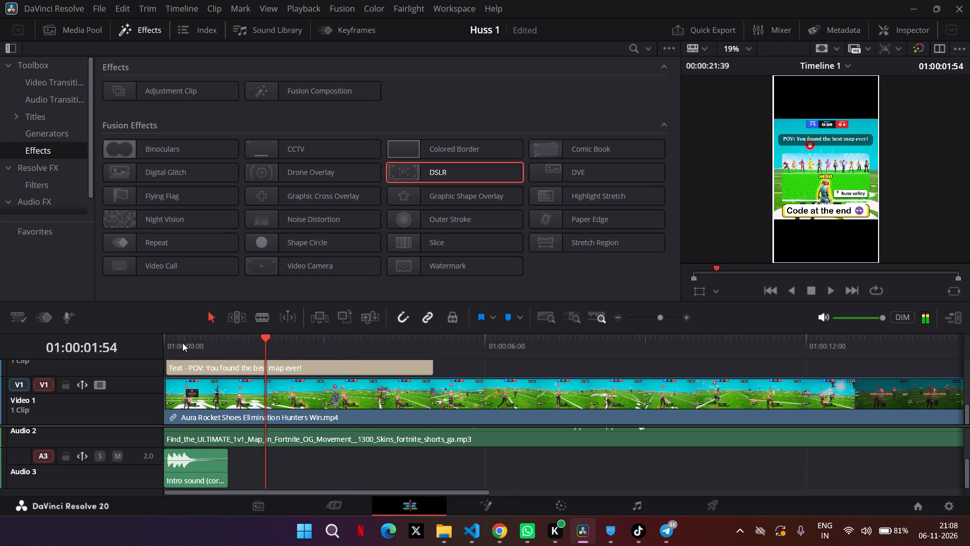
left_click(177, 343)
key("space")
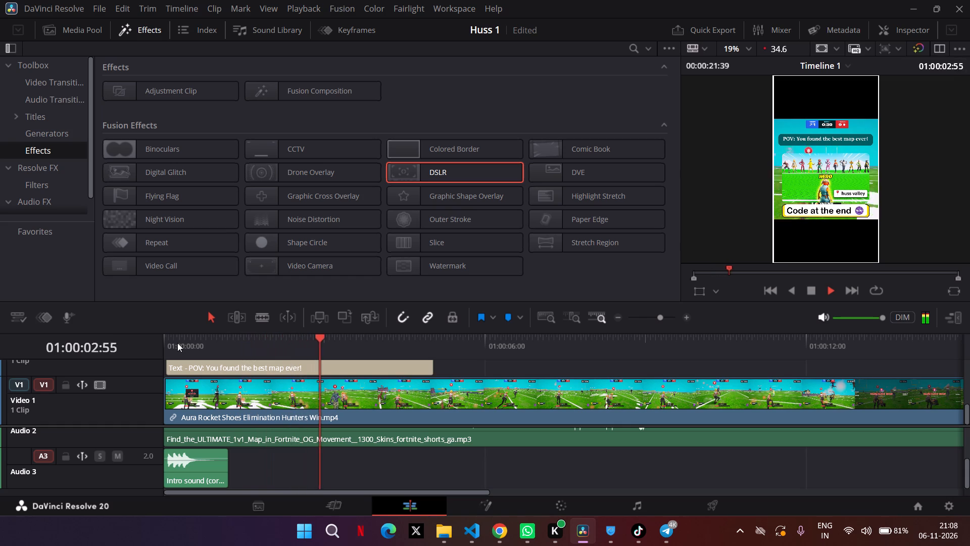
key("space")
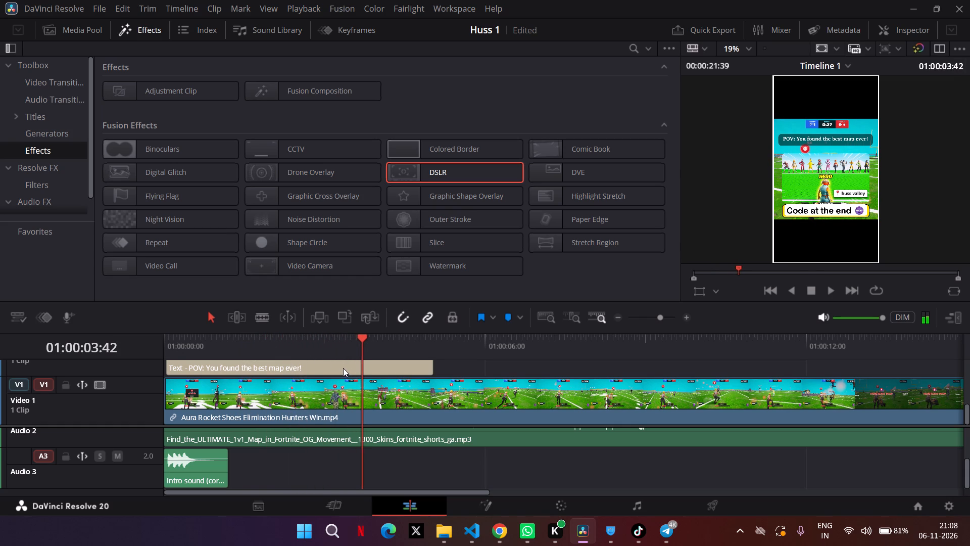
Trim the end of the "POV: You found the best map ever!" text clip to 01:00:02:34.
left_click(342, 370)
left_click_drag(326, 340, 301, 341)
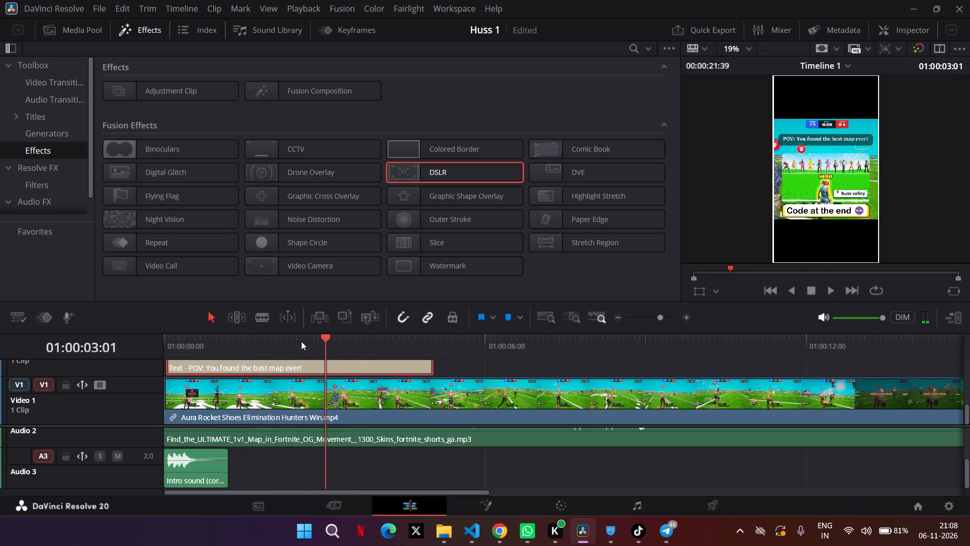
left_click_drag(301, 341, 196, 348)
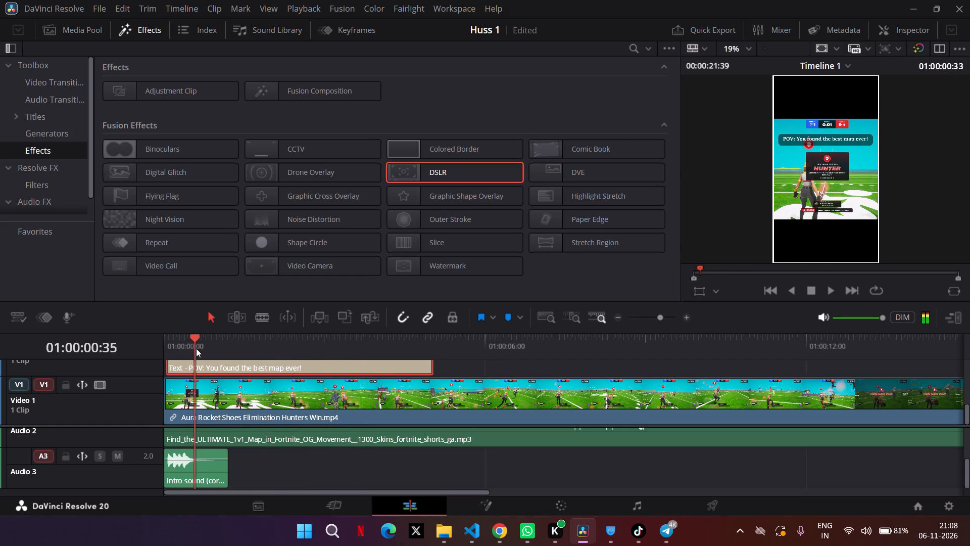
left_click_drag(196, 348, 207, 350)
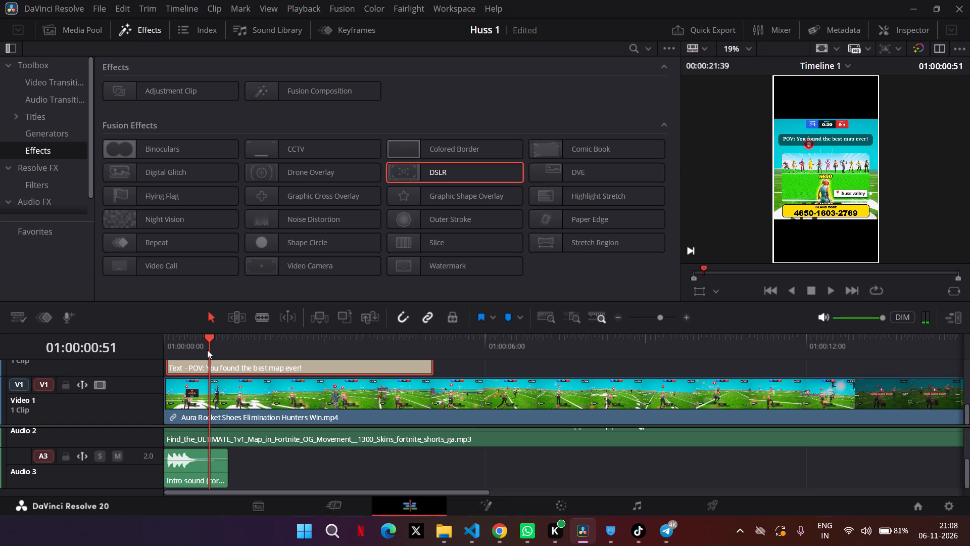
key("space")
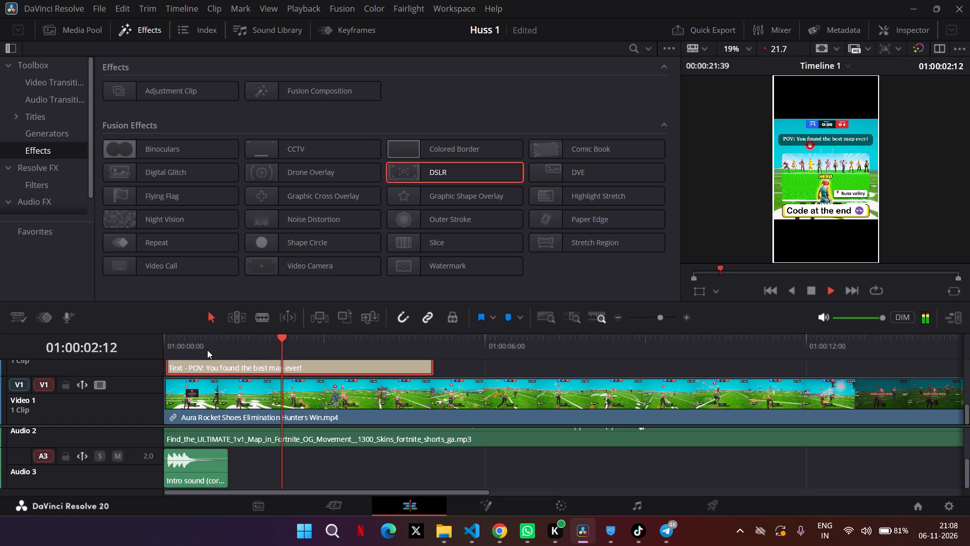
key("space")
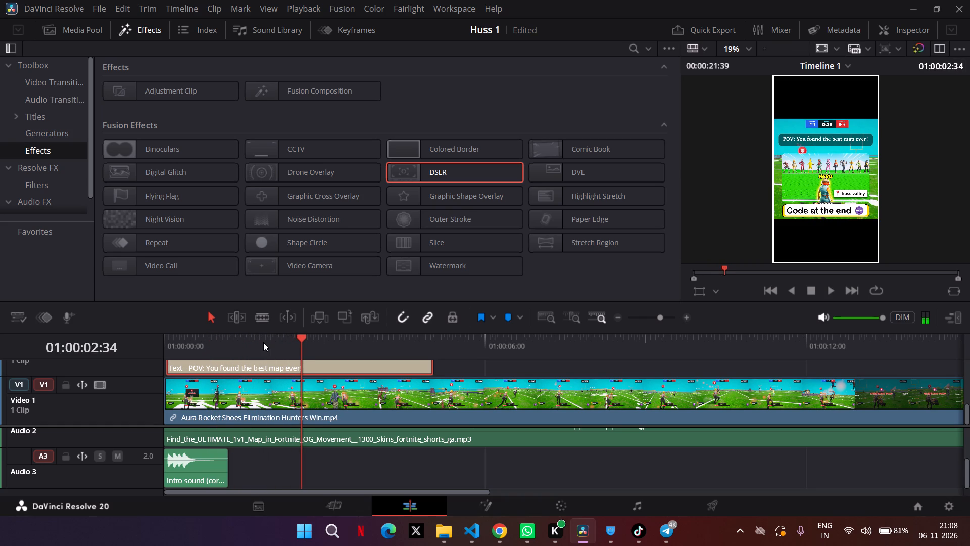
key("shift+braceright")
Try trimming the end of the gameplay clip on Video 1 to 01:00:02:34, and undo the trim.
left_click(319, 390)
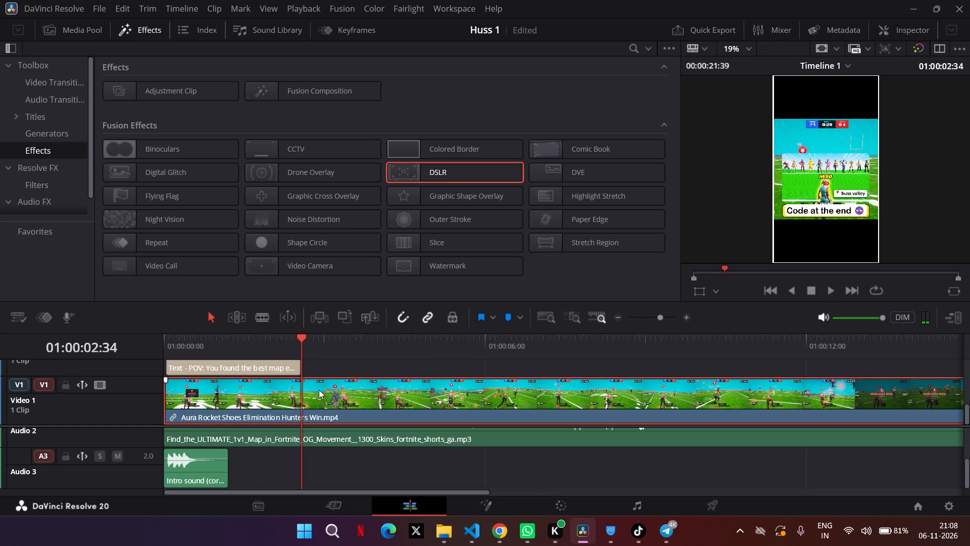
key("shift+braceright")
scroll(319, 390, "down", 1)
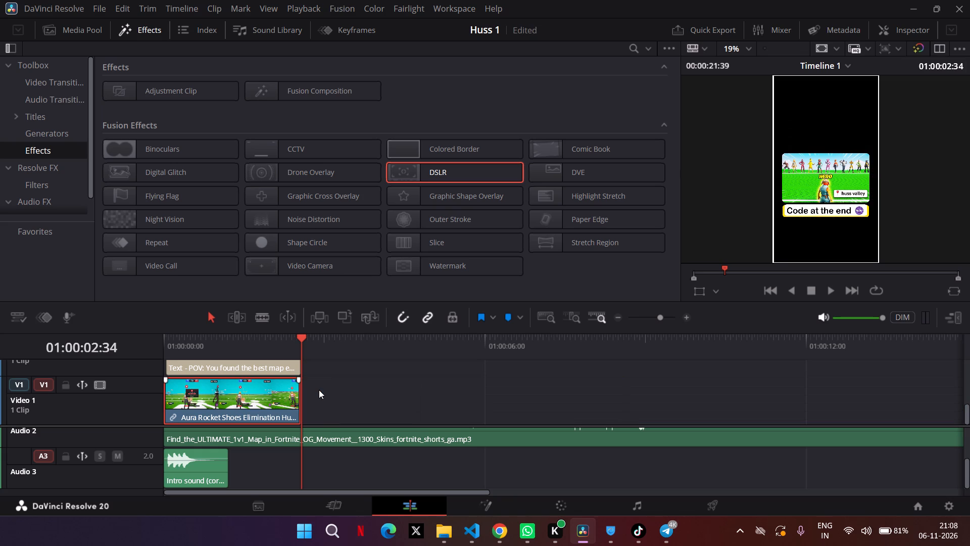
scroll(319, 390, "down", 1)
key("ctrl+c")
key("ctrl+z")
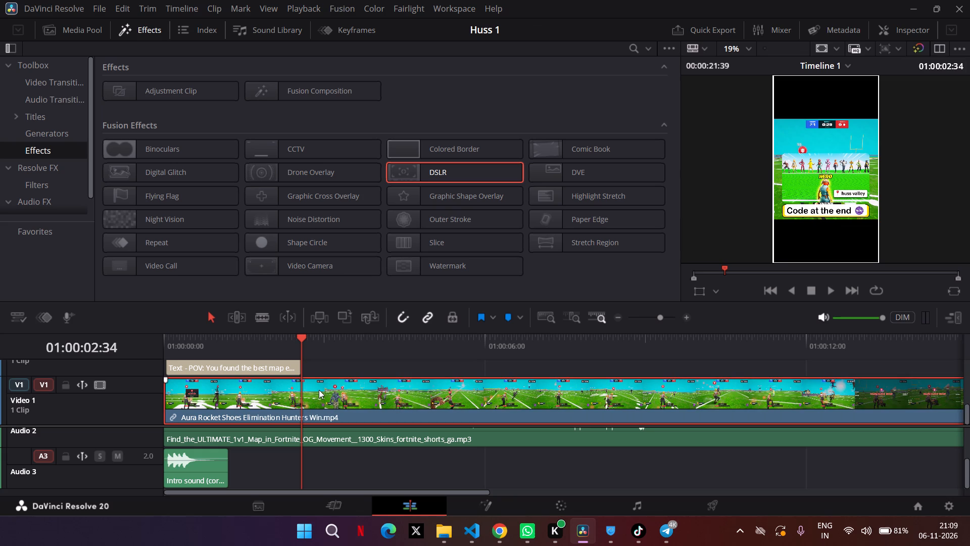
Trim the ends of the "Code at the end" text clip and the Huss Valley Island Code Card clip to 01:00:02:34.
scroll(319, 390, "up", 1)
left_click(319, 390)
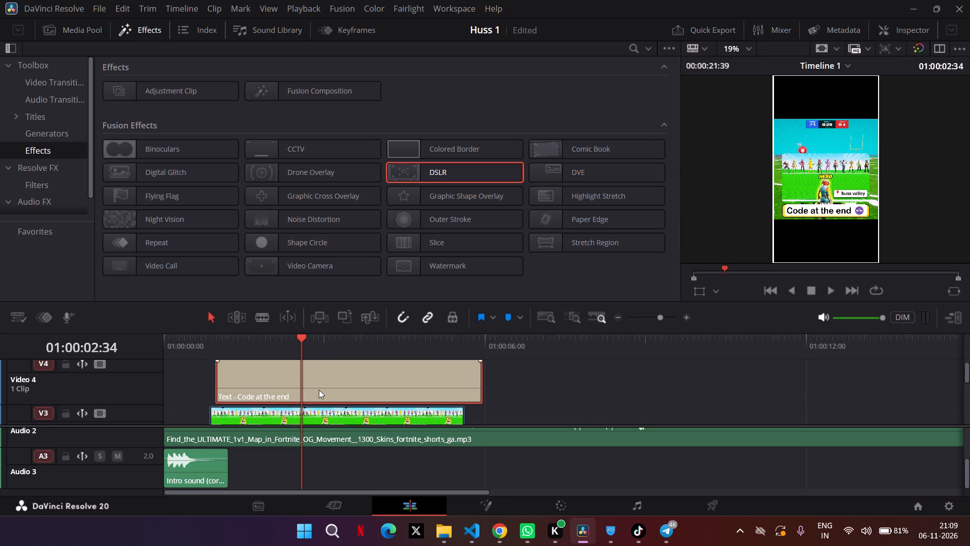
scroll(319, 390, "down", 1)
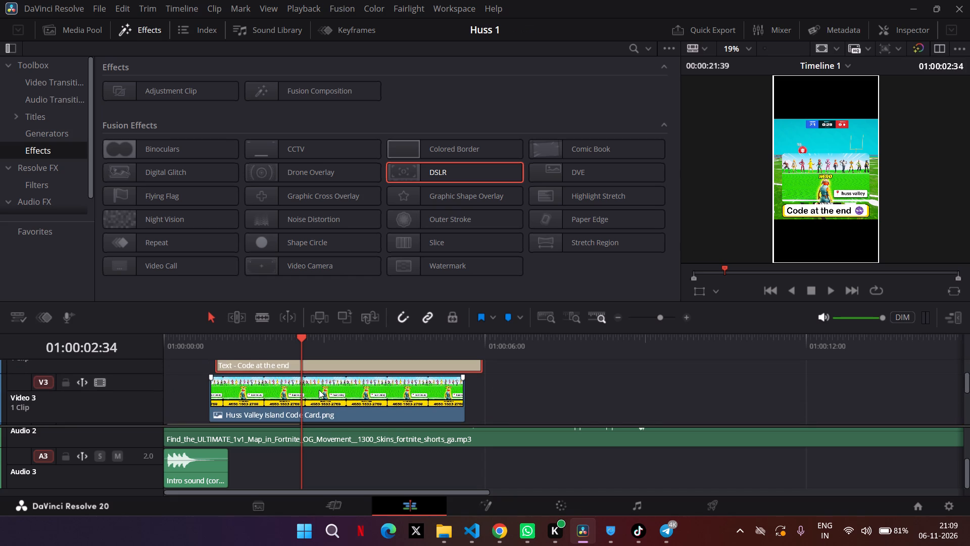
key("shift+braceright")
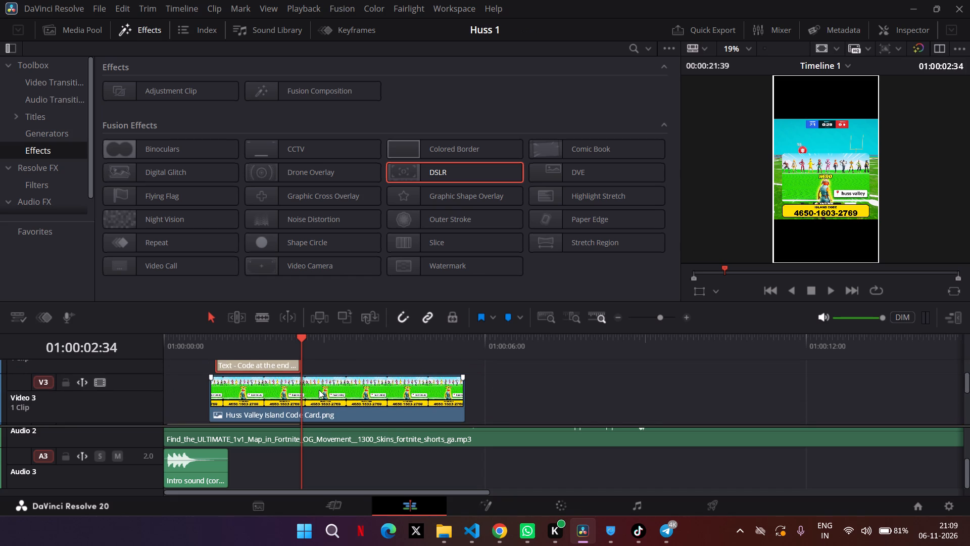
left_click(319, 390)
key("shift+braceright")
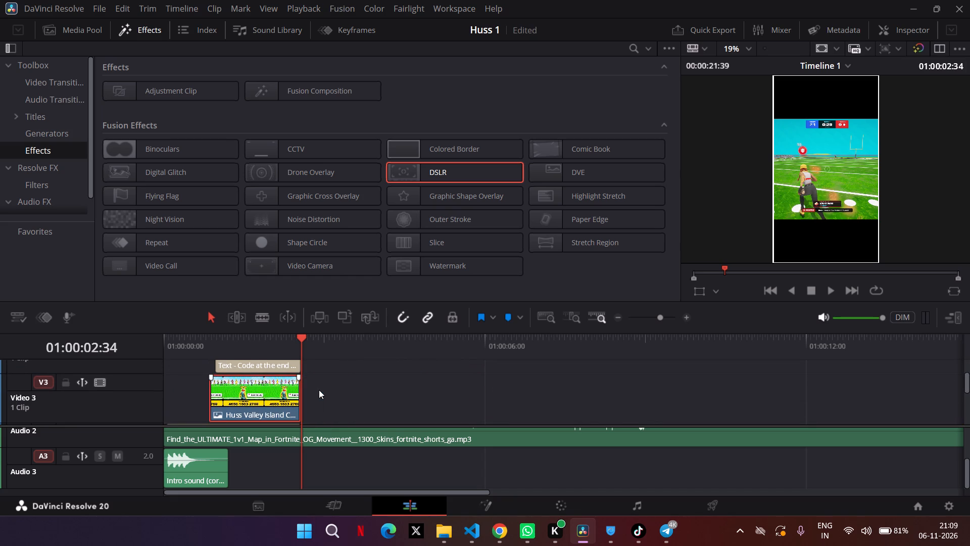
Replay the opening from the start past 01:00:02:34 to check the shortened captions and island code card.
left_click(281, 411)
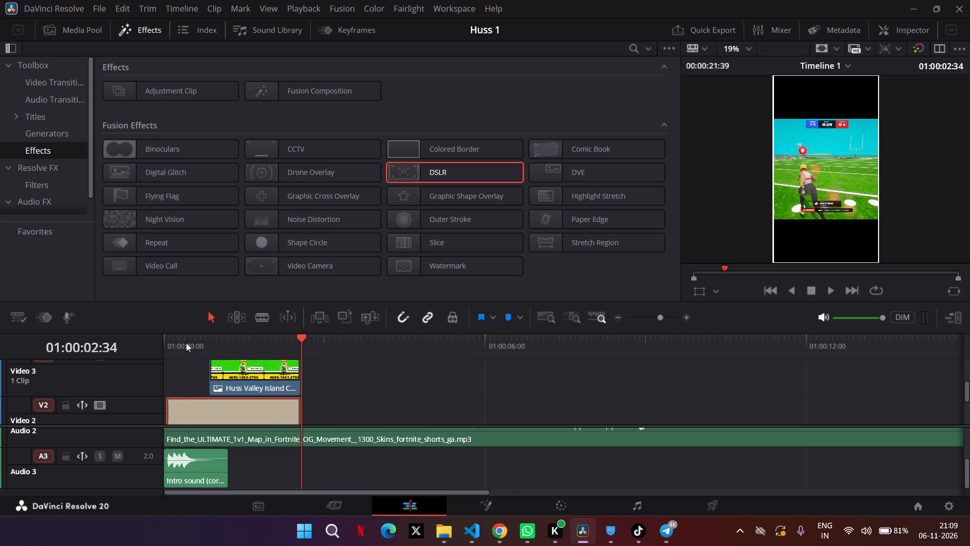
left_click_drag(186, 343, 147, 344)
key("space")
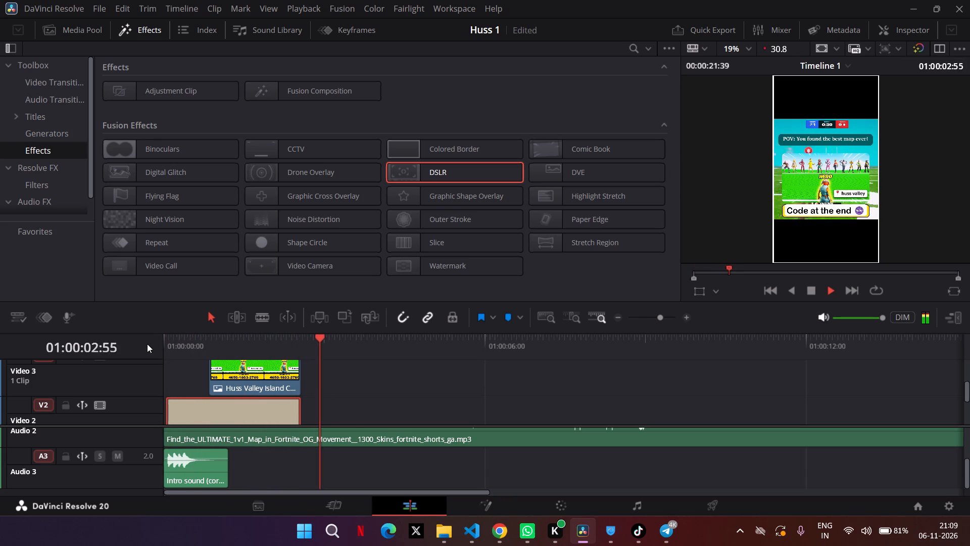
key("space")
left_click(189, 331)
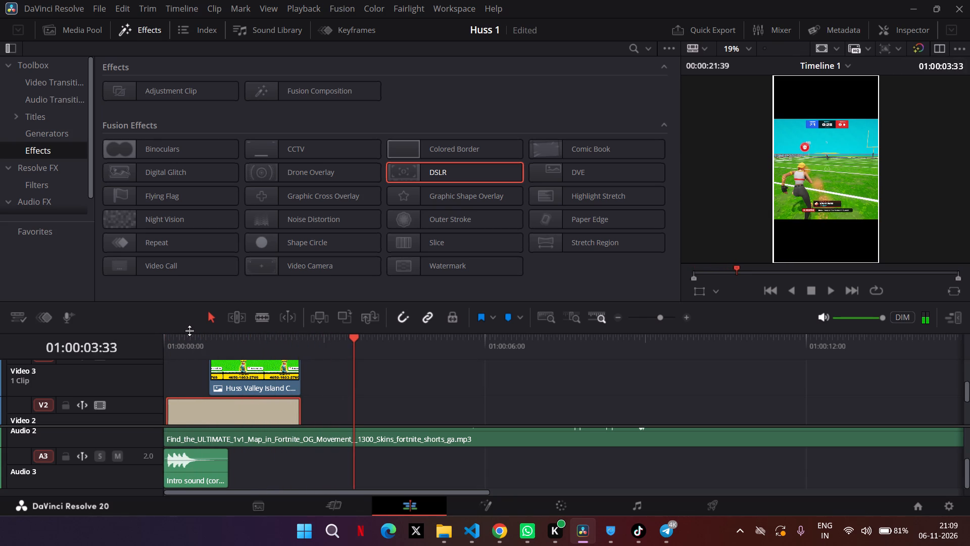
left_click(191, 343)
key("space")
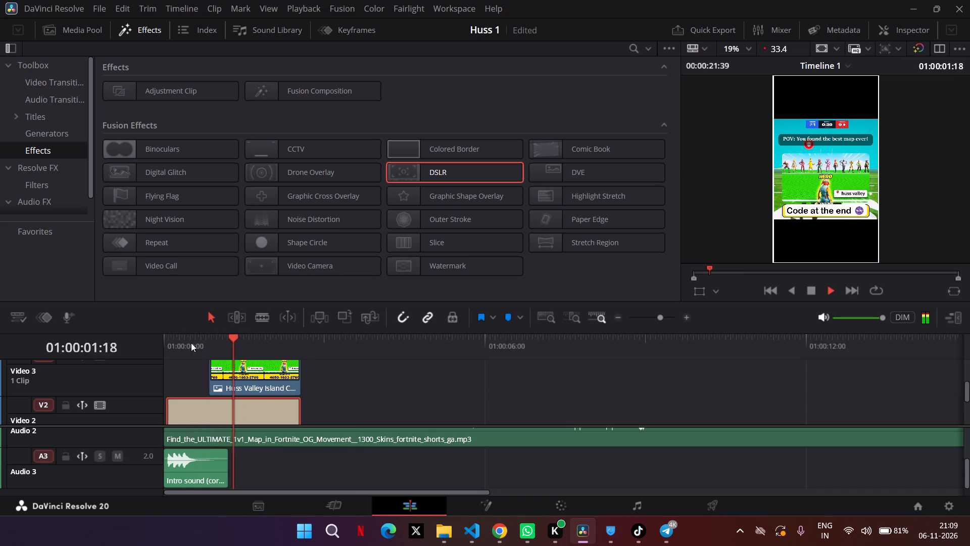
key("space")
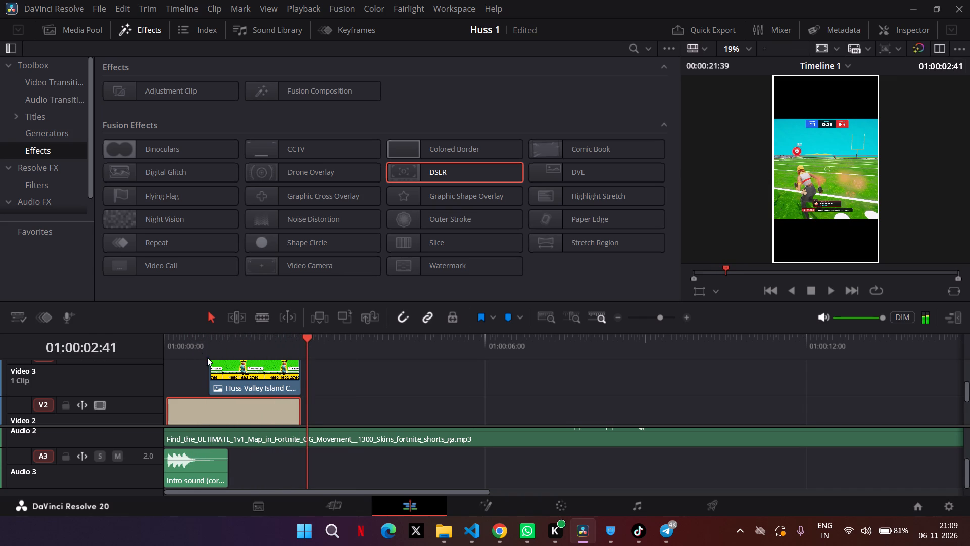
Trim the start of the "Code at the end" text clip to the end of the intro sound, and preview the entrance.
scroll(233, 376, "up", 1)
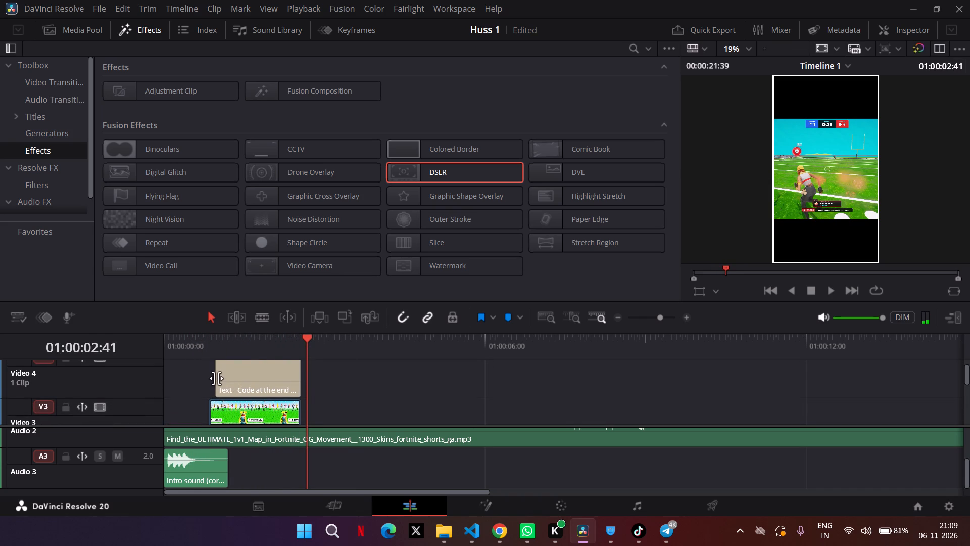
left_click_drag(216, 378, 223, 380)
left_click(203, 347)
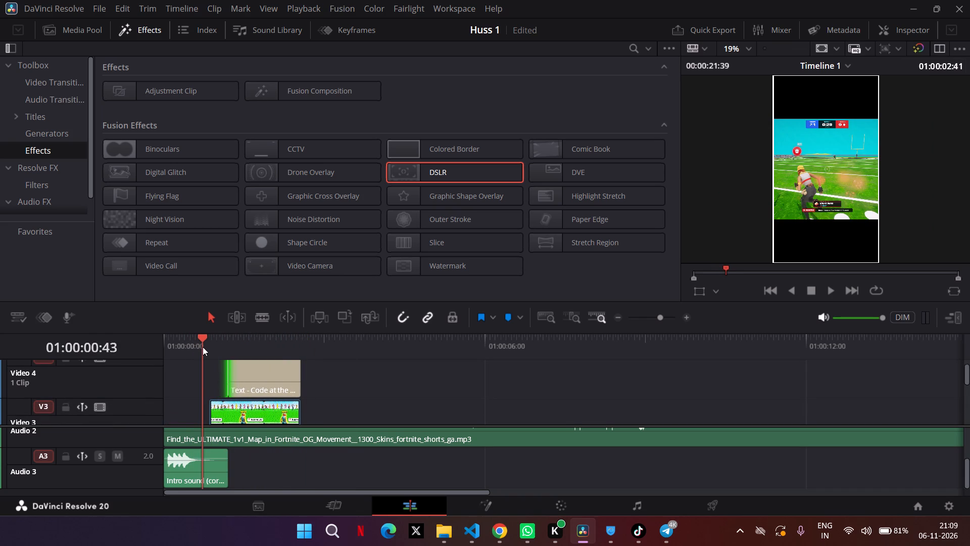
key("space")
key("space")
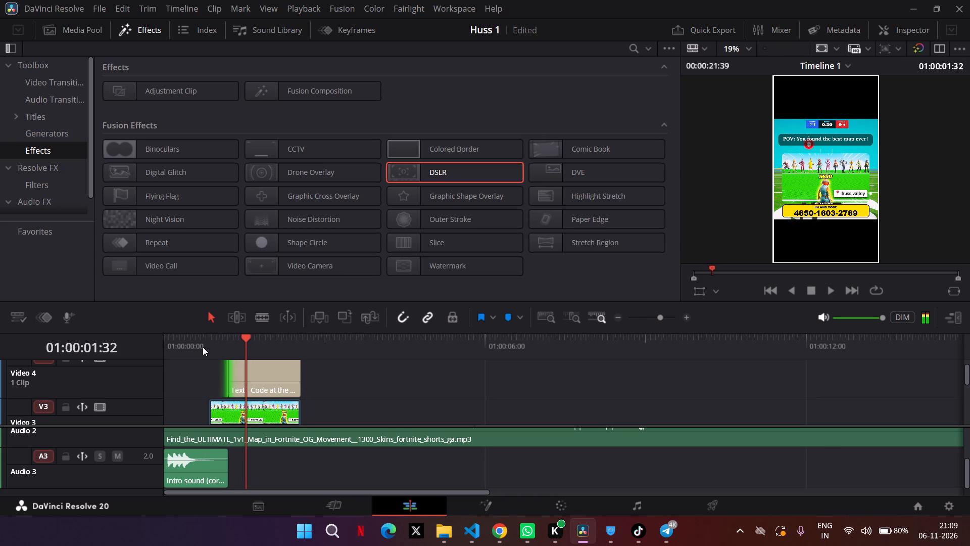
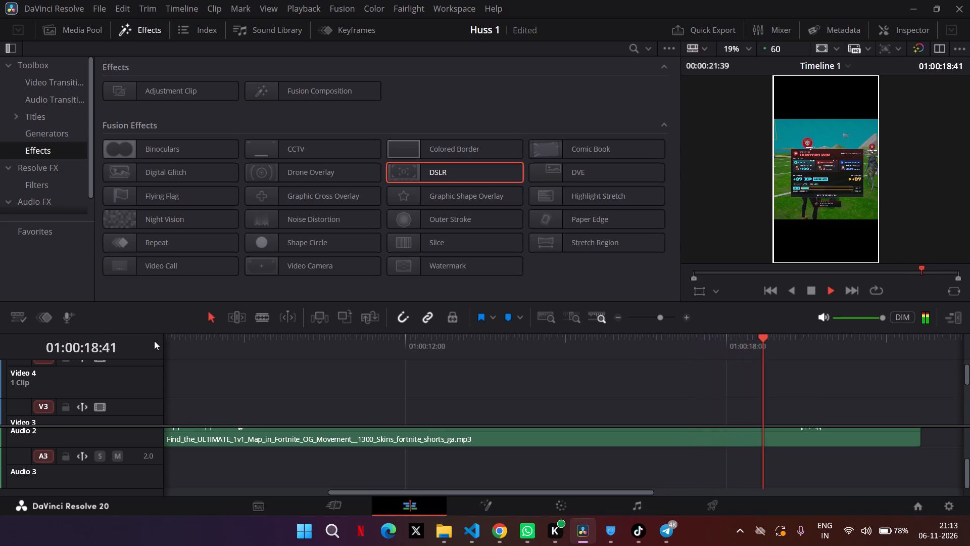
Play through the end of the timeline, and replay the opening from the start to about 01:00:04:14.
key("space")
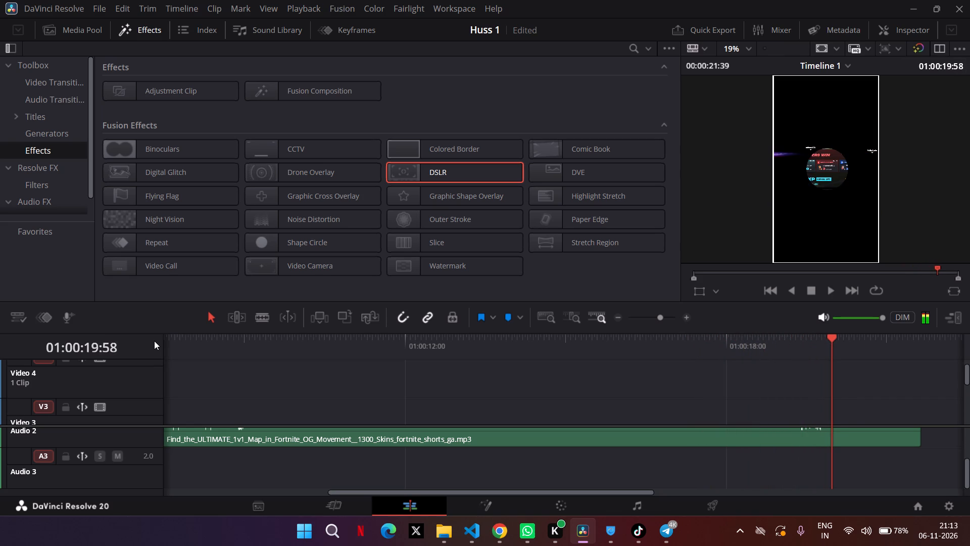
key("space")
key("space")
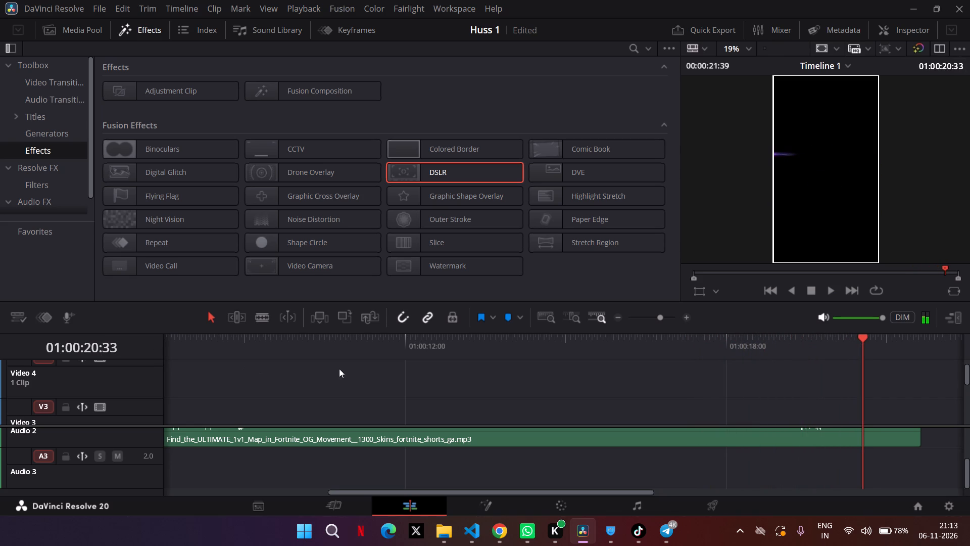
scroll(292, 381, "right", 3)
left_click_drag(193, 343, 145, 344)
key("space")
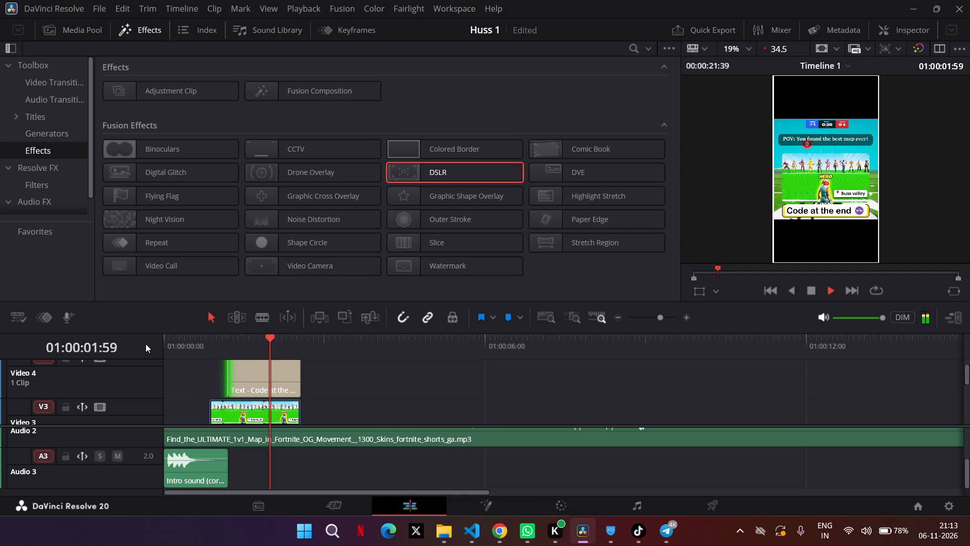
key("space")
key("space")
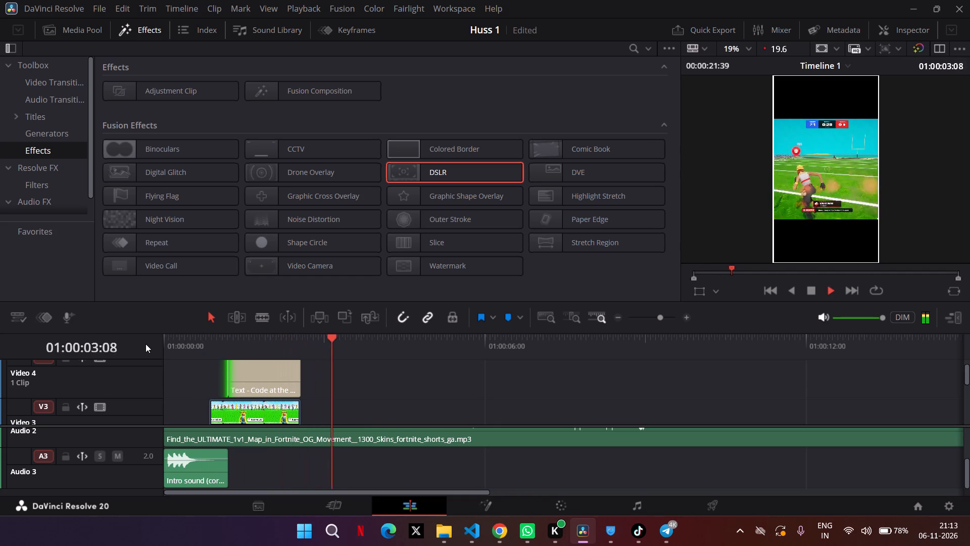
key("space")
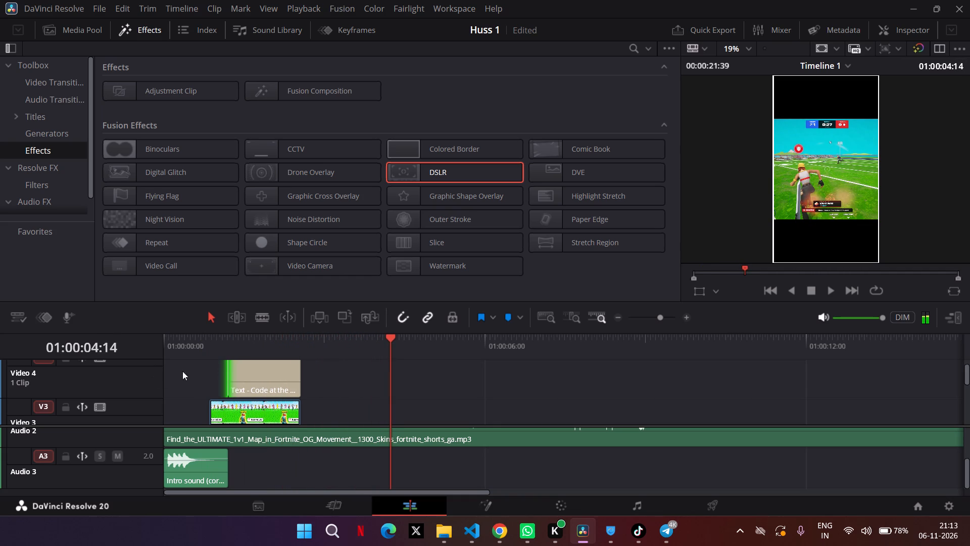
Copy the "POV: You found the best map ever!" text clip on Video 2 and paste it at 01:00:02:34.
scroll(272, 379, "down", 1)
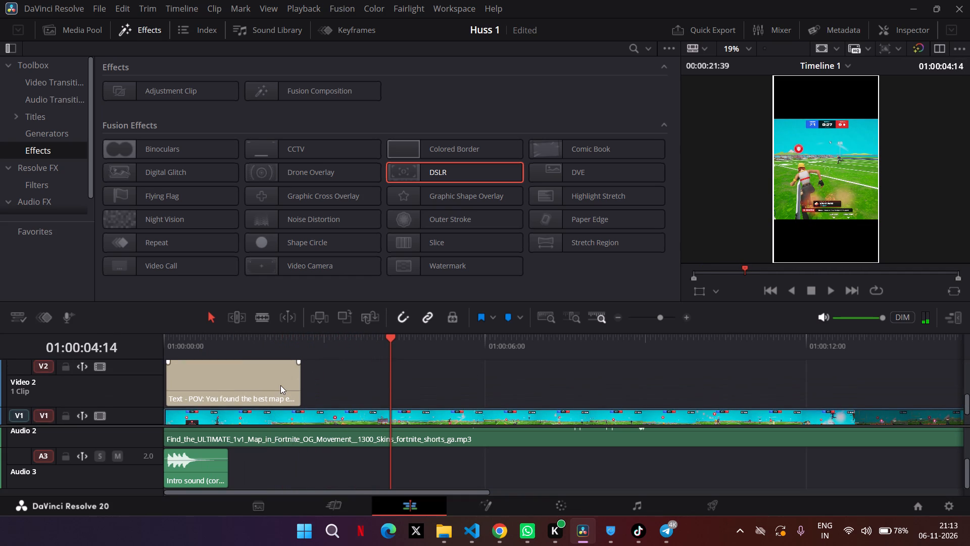
left_click(280, 385)
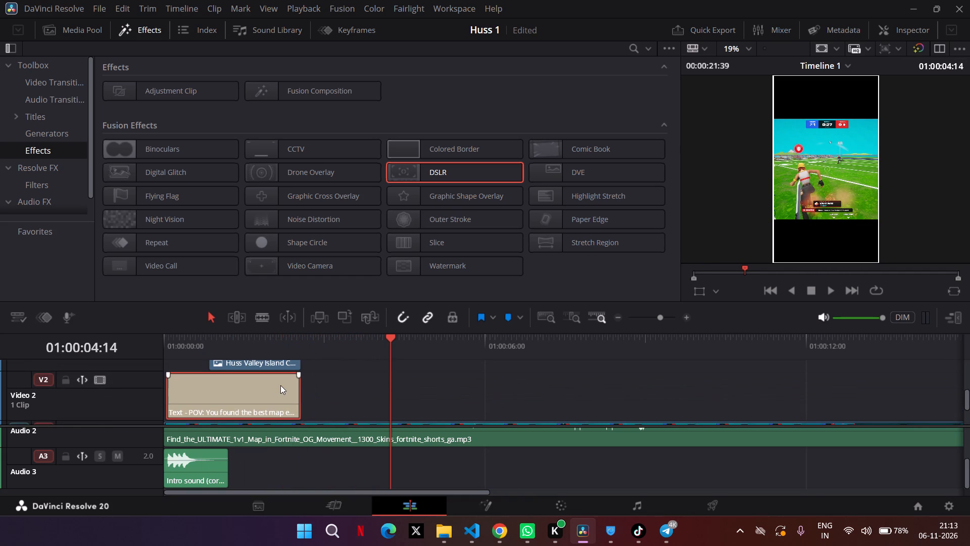
key("ctrl+c")
left_click(298, 331)
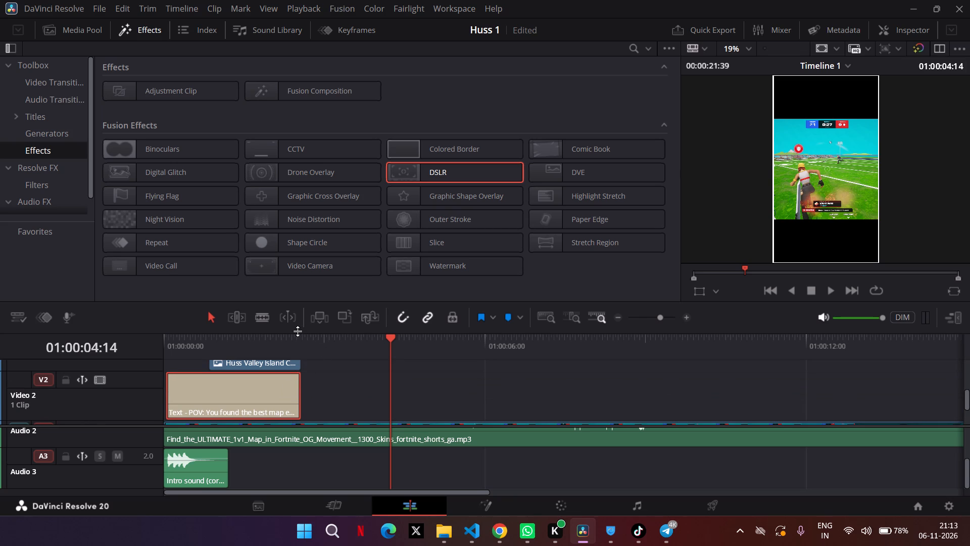
left_click(298, 337)
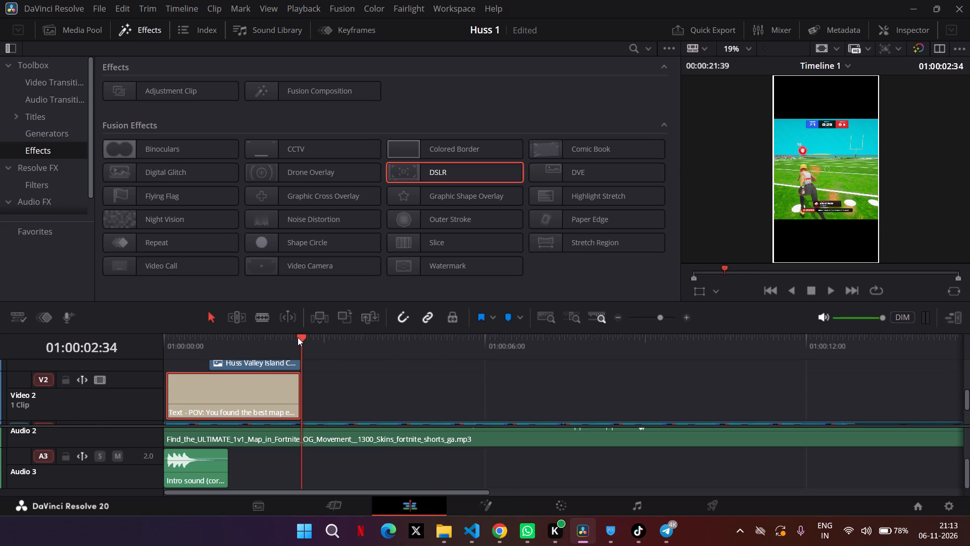
key("ctrl+v")
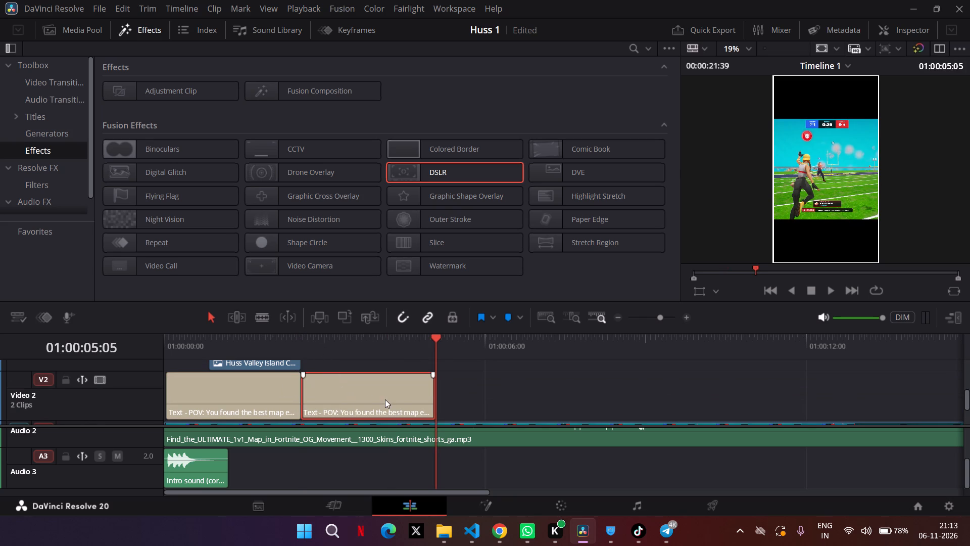
Extend the end of the pasted POV text clip by about 05:55, for a clip duration of about 08:26.
left_click_drag(435, 393, 753, 395)
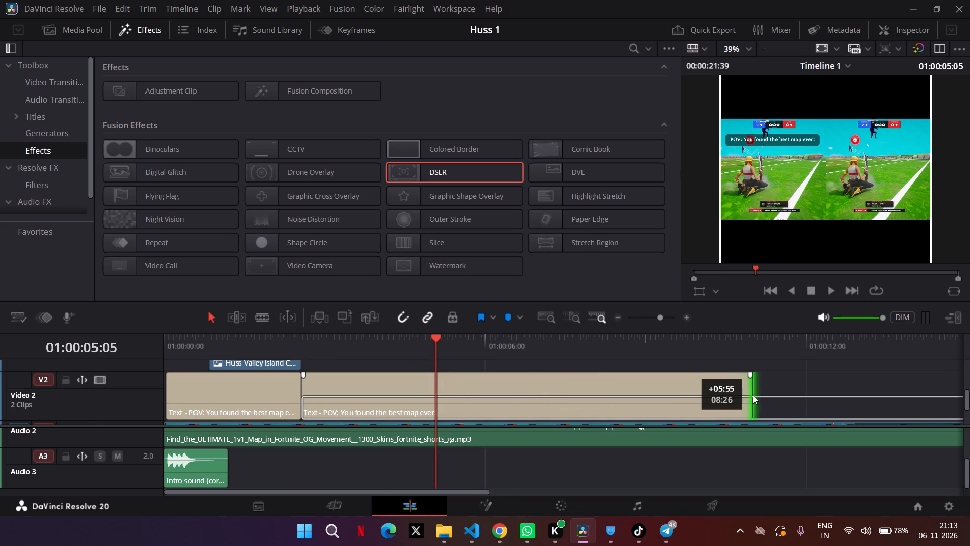
scroll(636, 383, "up", 1)
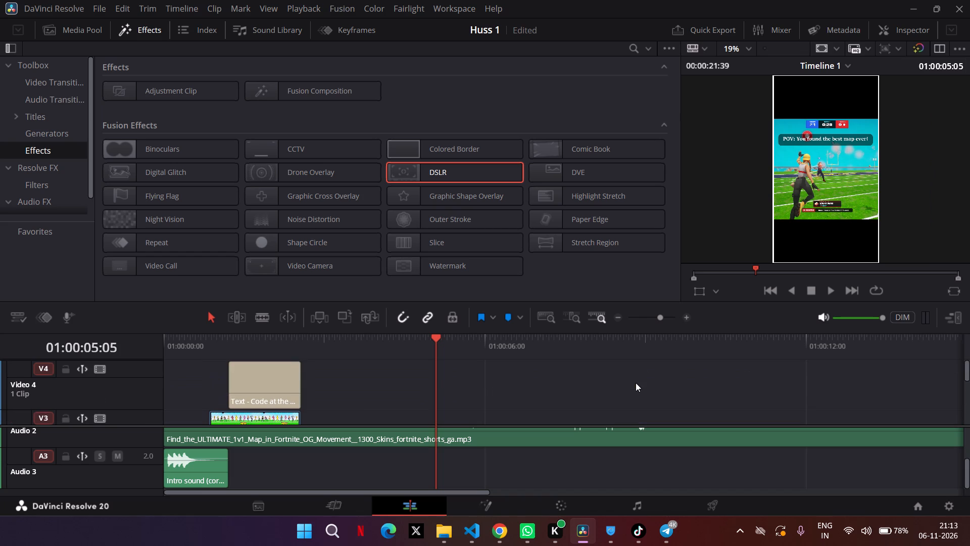
scroll(636, 383, "down", 1)
left_click(636, 383)
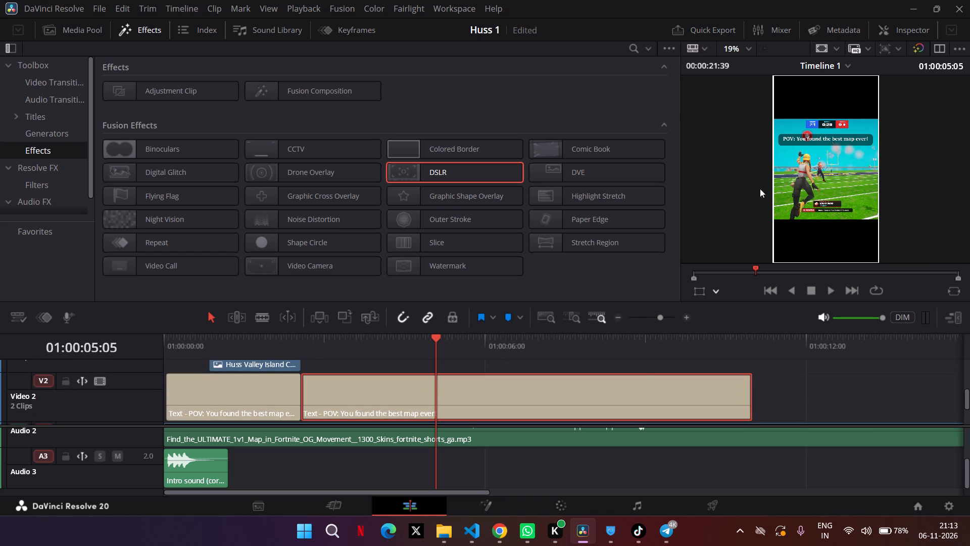
Move the extended POV text up to the black area above the gameplay, with Position Y at 1509.
left_click(907, 30)
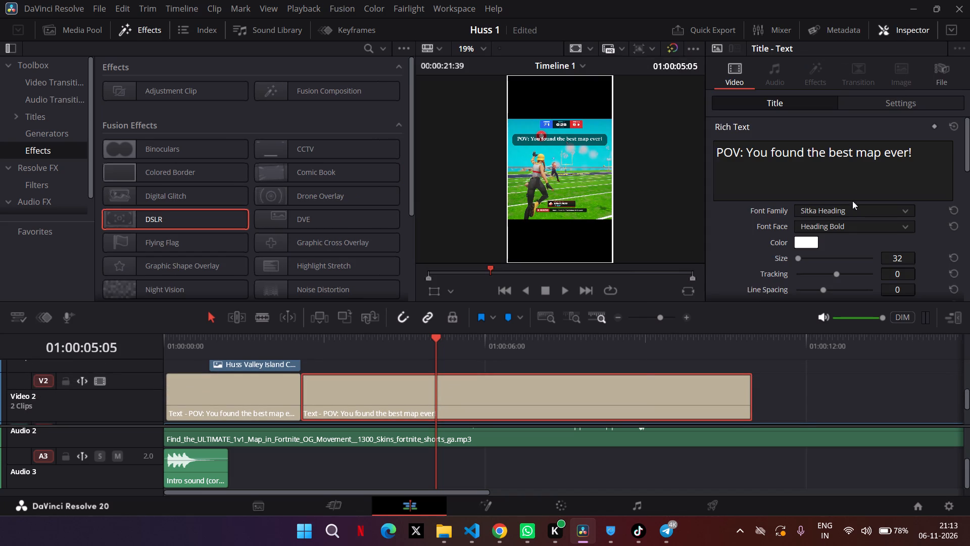
left_click(871, 224)
left_click(868, 225)
scroll(894, 234, "down", 3)
scroll(844, 248, "down", 3)
scroll(793, 221, "down", 1)
scroll(793, 221, "up", 1)
left_click_drag(968, 153, 969, 198)
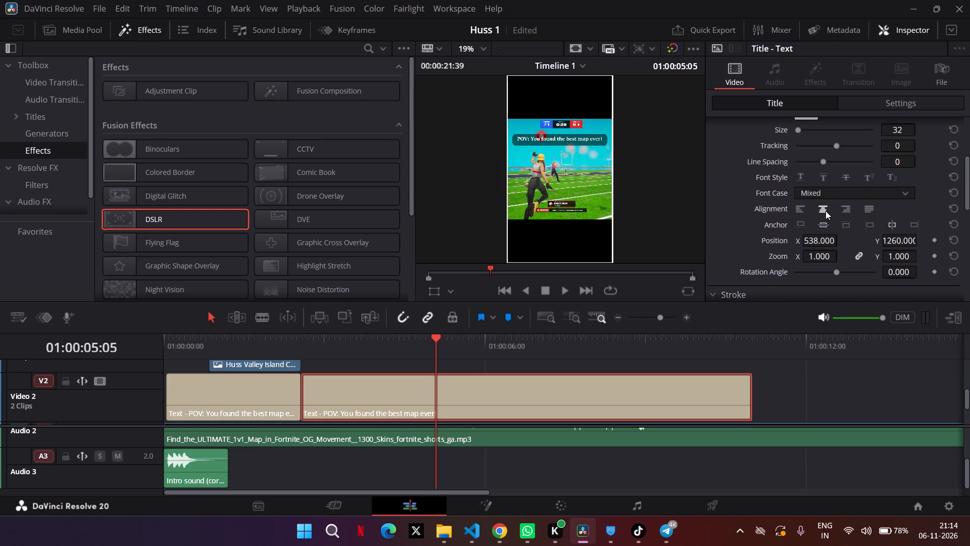
left_click_drag(891, 234, 595, 294)
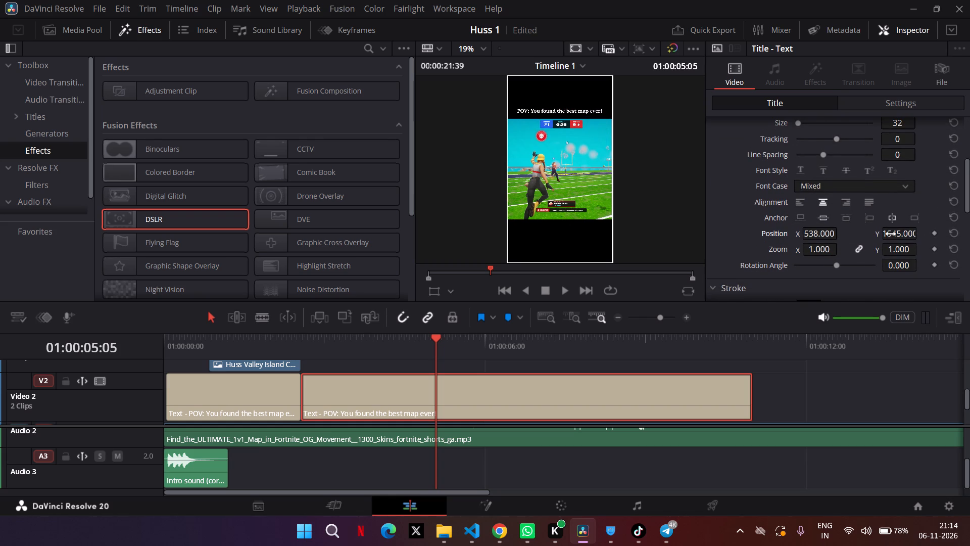
left_click_drag(891, 234, 867, 233)
Turn off the background box behind the extended POV text.
scroll(867, 233, "down", 4)
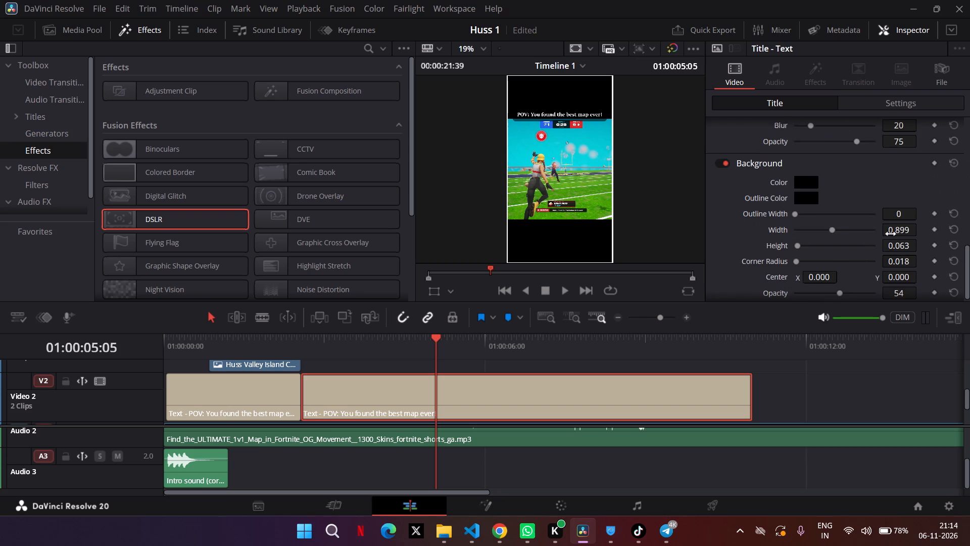
left_click(722, 159)
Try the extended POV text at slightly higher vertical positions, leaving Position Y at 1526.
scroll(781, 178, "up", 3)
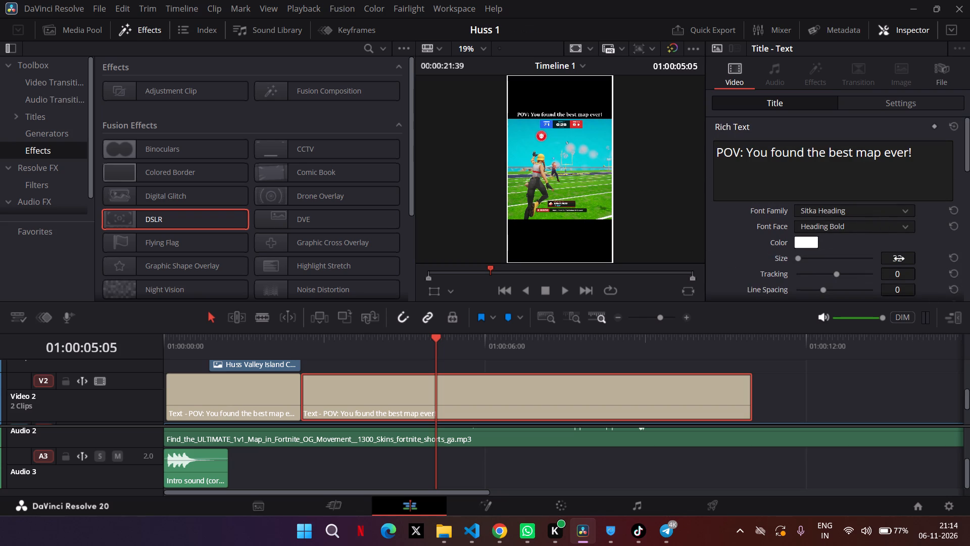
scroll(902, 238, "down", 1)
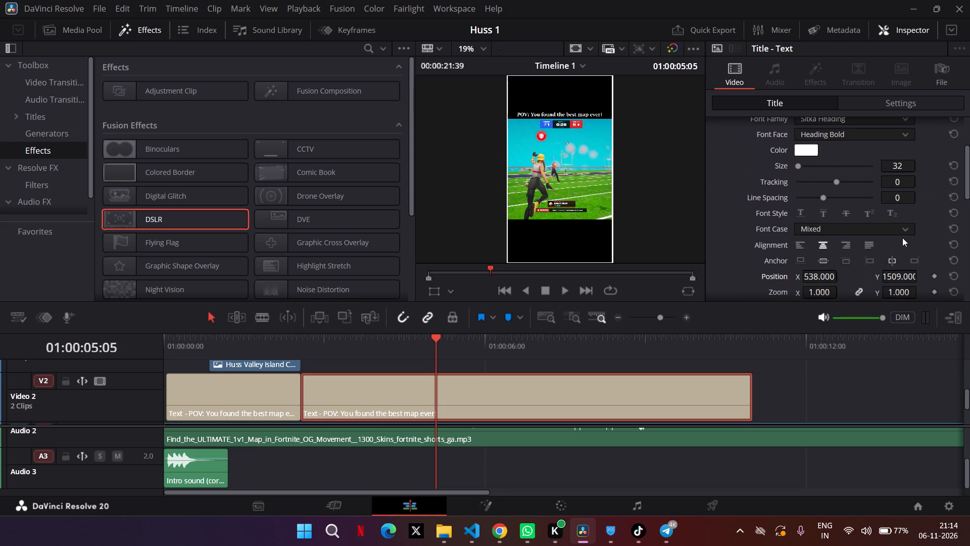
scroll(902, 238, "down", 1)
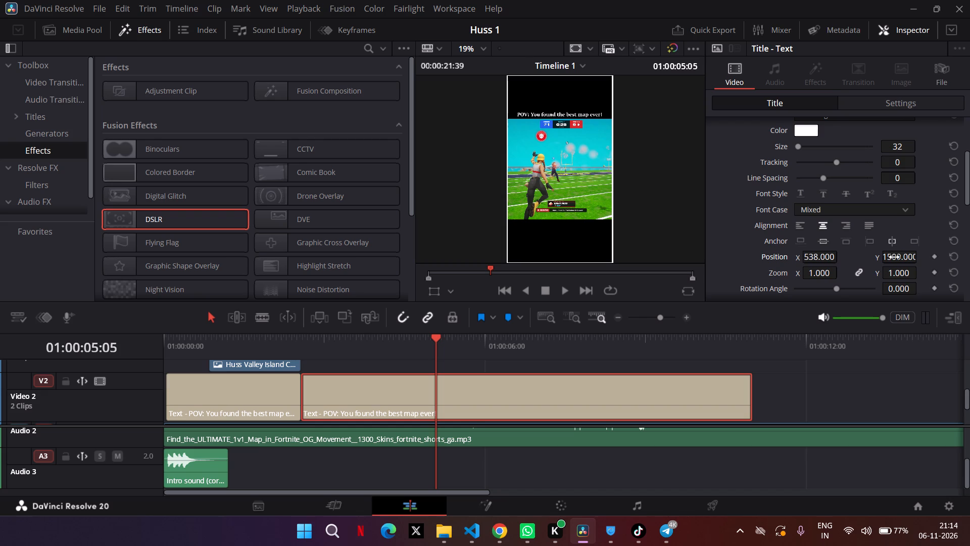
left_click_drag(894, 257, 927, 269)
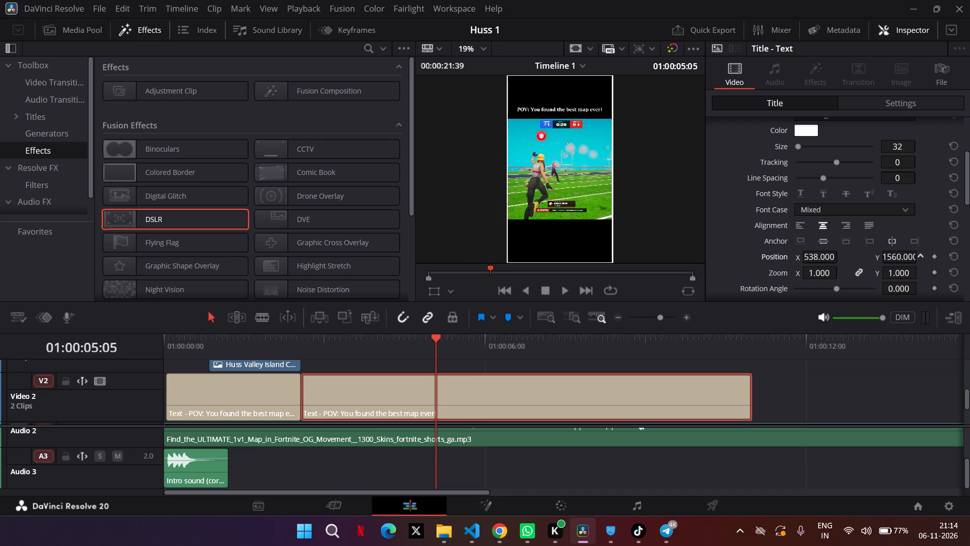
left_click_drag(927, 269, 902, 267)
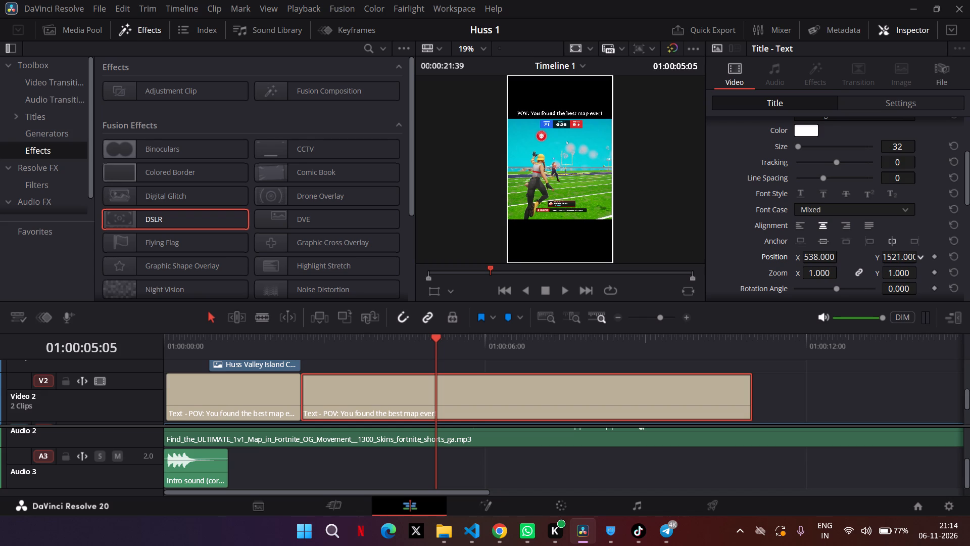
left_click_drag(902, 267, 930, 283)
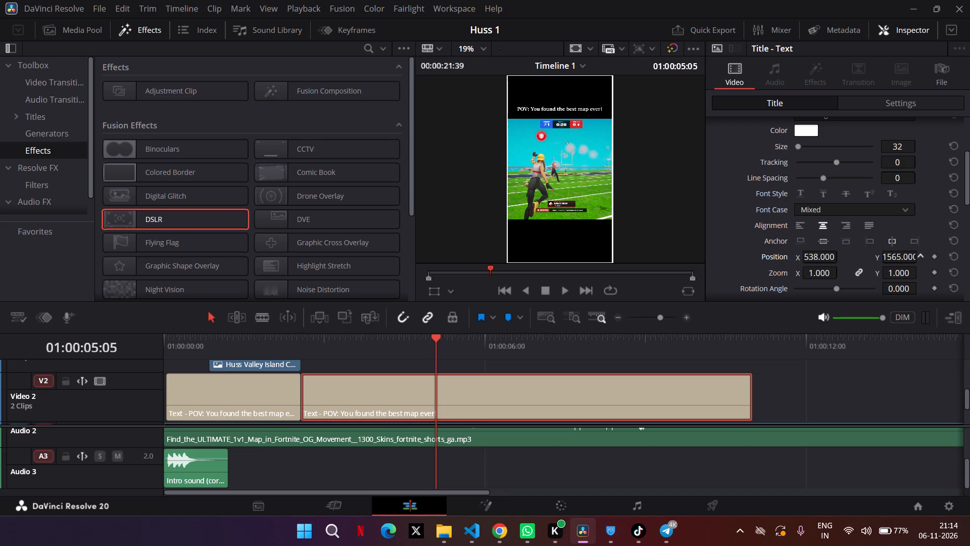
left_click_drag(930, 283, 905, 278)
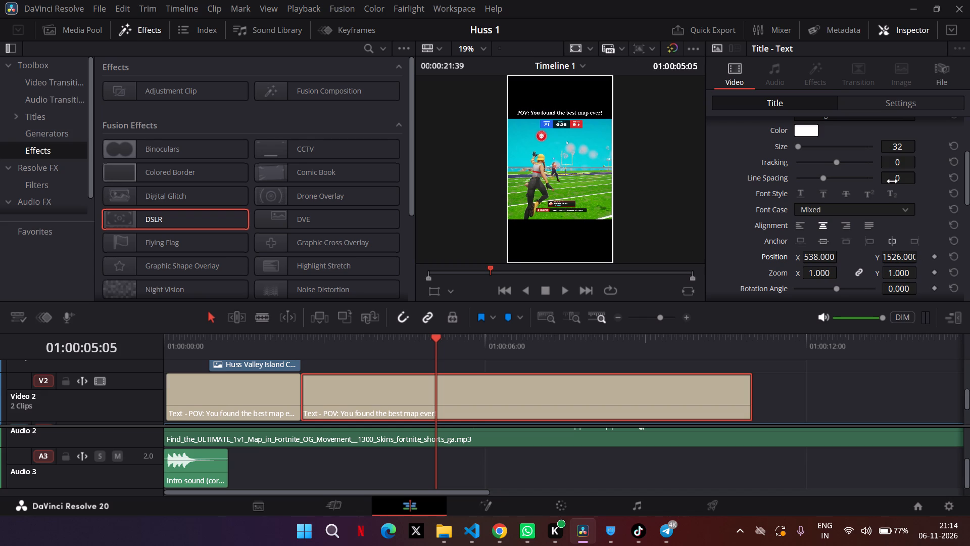
Set the extended POV text's font size to 33.
left_click(900, 139)
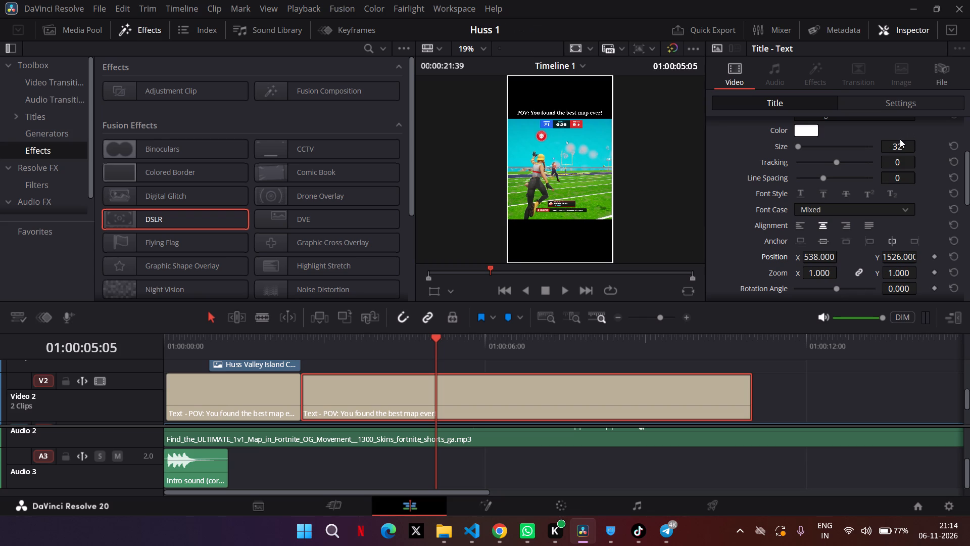
left_click(900, 147)
type("33")
key("Return")
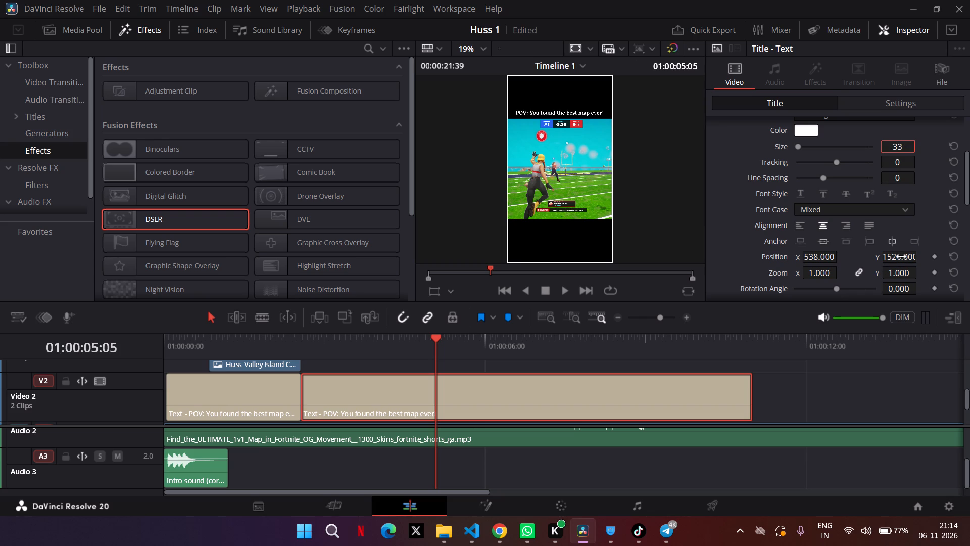
Try lower placements for the extended POV text, and settle it just above the gameplay with Position Y at 1510.
left_click_drag(901, 257, 886, 257)
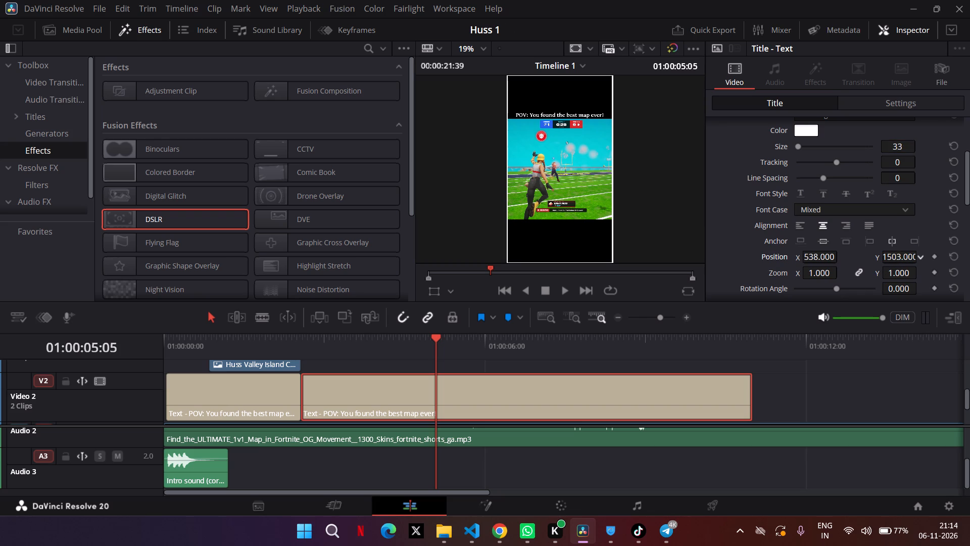
left_click_drag(886, 257, 734, 236)
left_click_drag(901, 257, 785, 250)
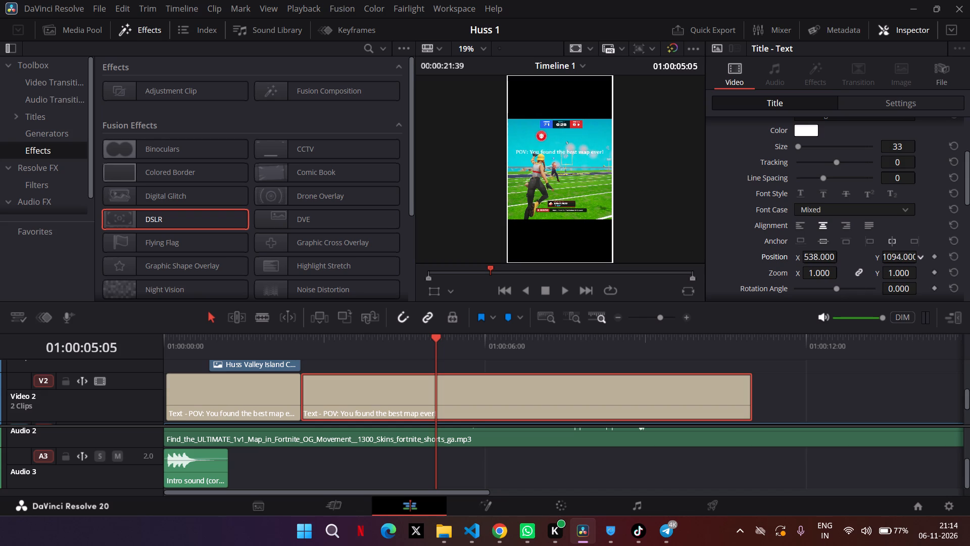
left_click_drag(785, 250, 783, 250)
left_click_drag(901, 257, 617, 306)
left_click_drag(901, 257, 963, 269)
left_click_drag(901, 257, 917, 259)
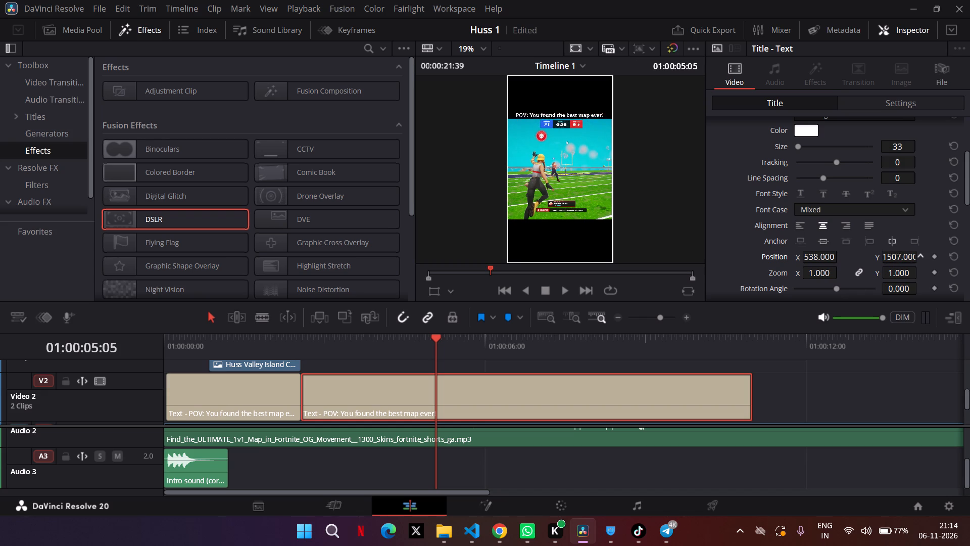
left_click_drag(917, 259, 916, 258)
Fine-tune the extended POV text's height above the gameplay, settling Position Y at 1507.
left_click_drag(916, 258, 909, 258)
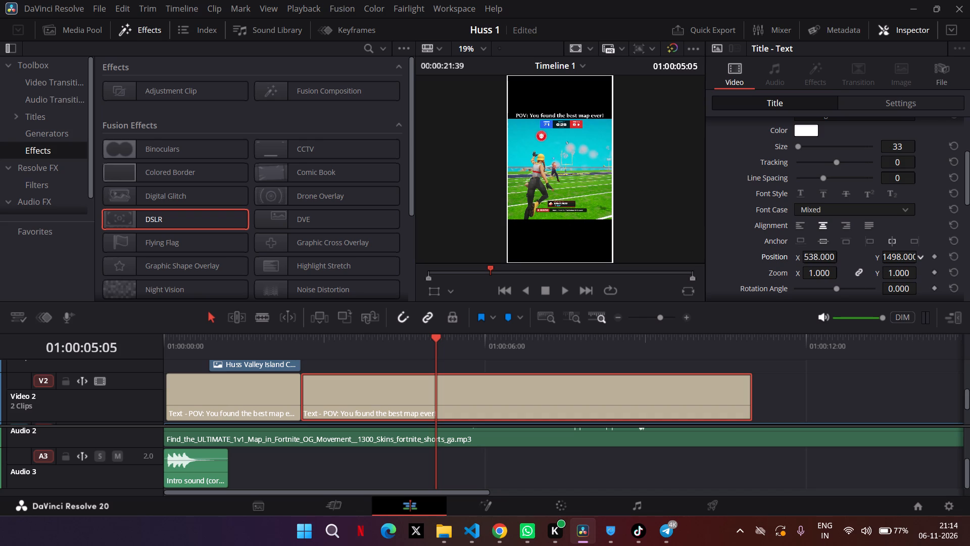
left_click_drag(909, 258, 914, 258)
left_click_drag(914, 258, 914, 258)
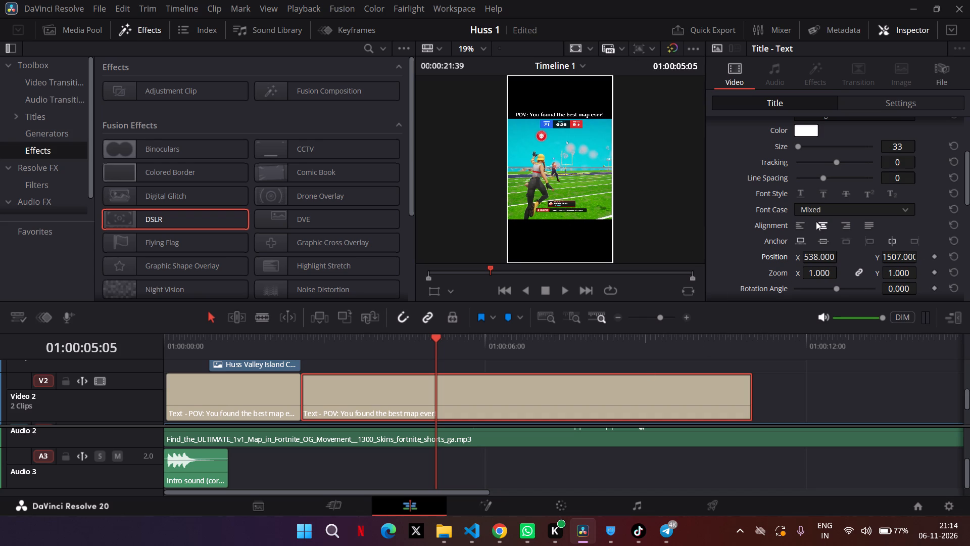
Play past the end of the extended POV text in an enlarged preview to check its new placement.
left_click(951, 316)
key("space")
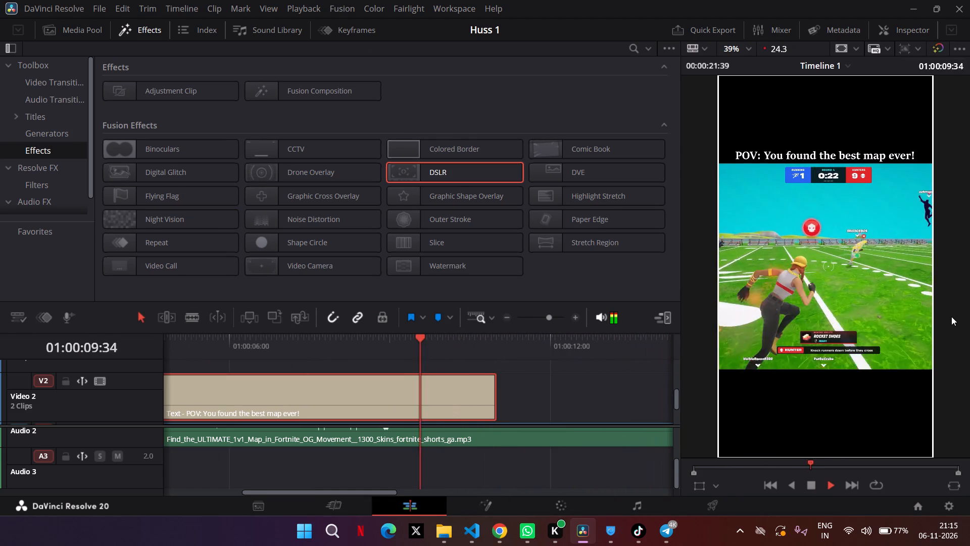
key("space")
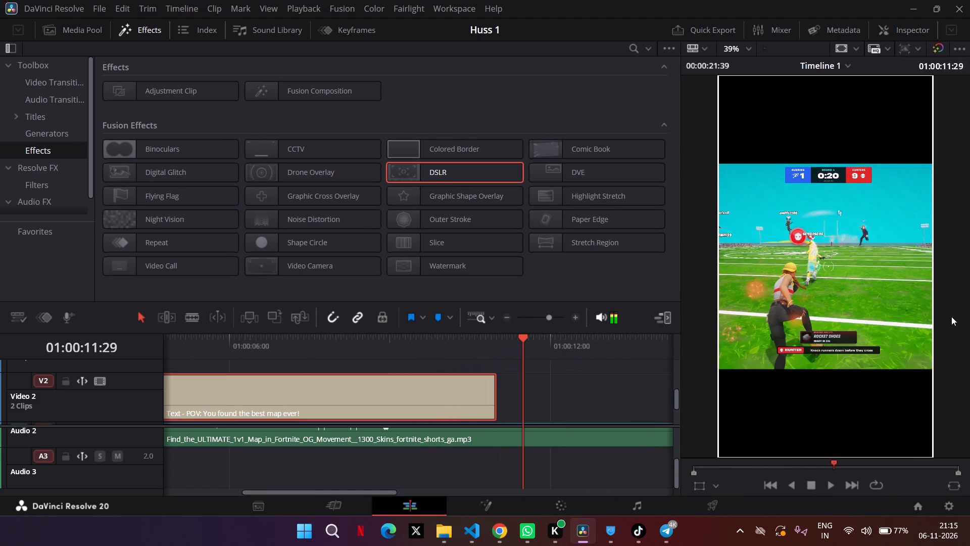
Replay the opening seconds repeatedly to examine when the island code card and the "Code at the end" text appear.
left_click_drag(244, 343, 202, 346)
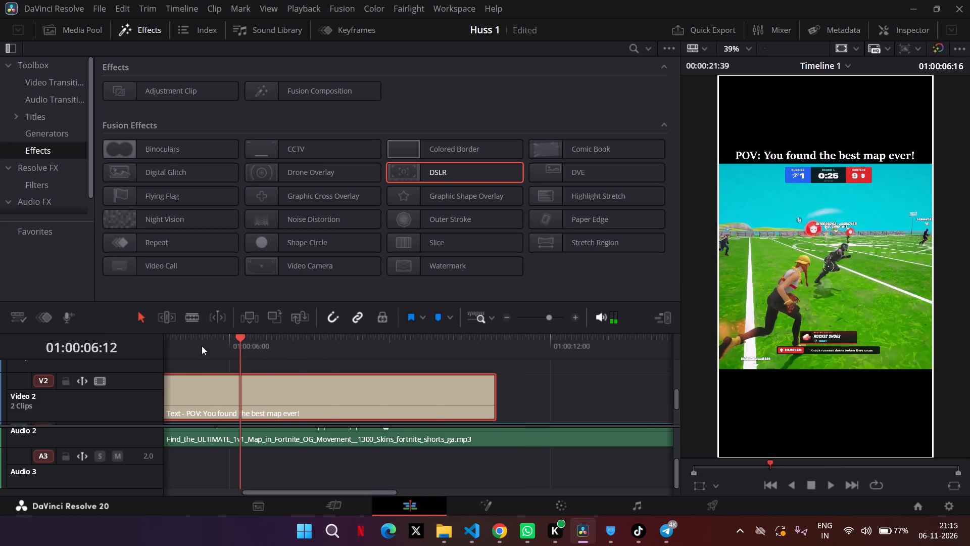
left_click_drag(202, 346, 141, 351)
key("space")
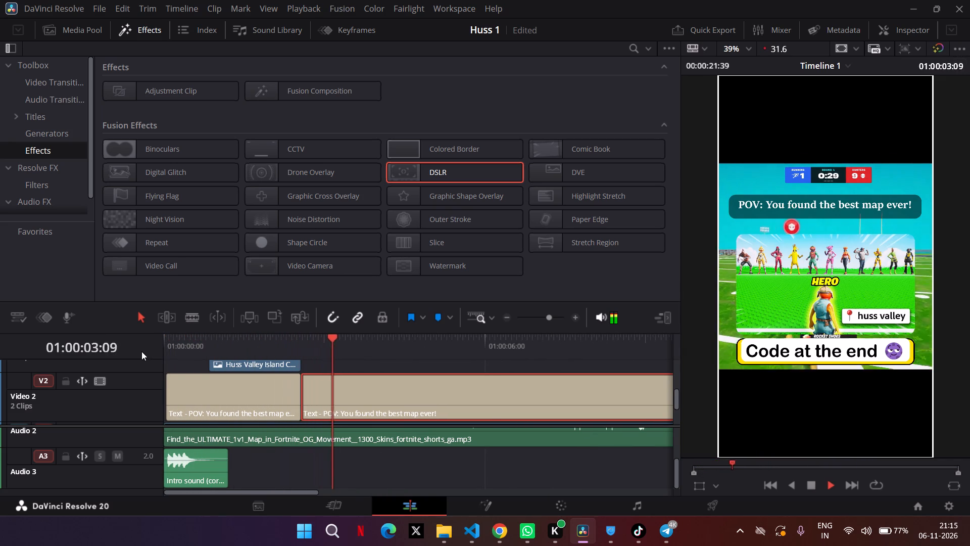
key("space")
left_click_drag(172, 343, 159, 342)
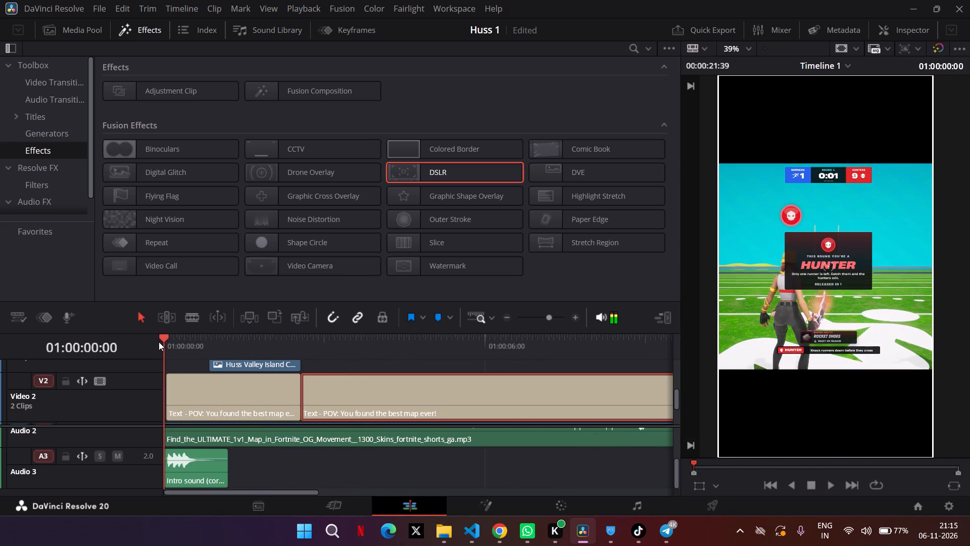
key("space")
key("space")
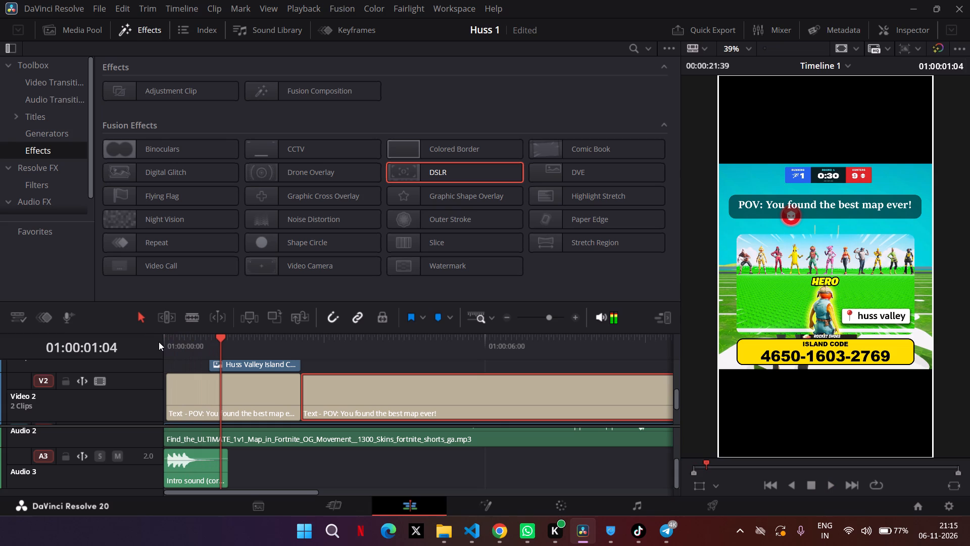
key("space")
key("space")
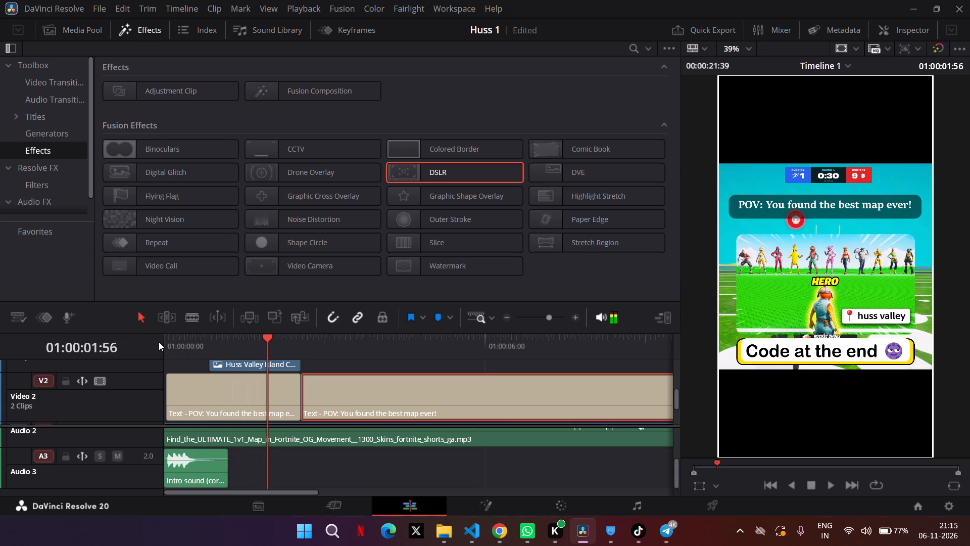
key("space")
key("space")
left_click_drag(175, 340, 159, 341)
key("space")
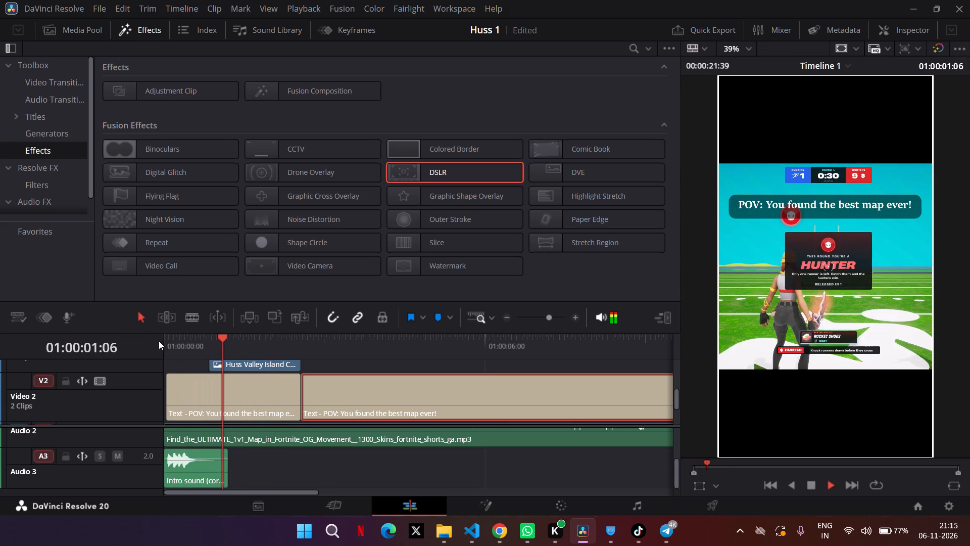
key("space")
left_click_drag(185, 342, 159, 347)
key("space")
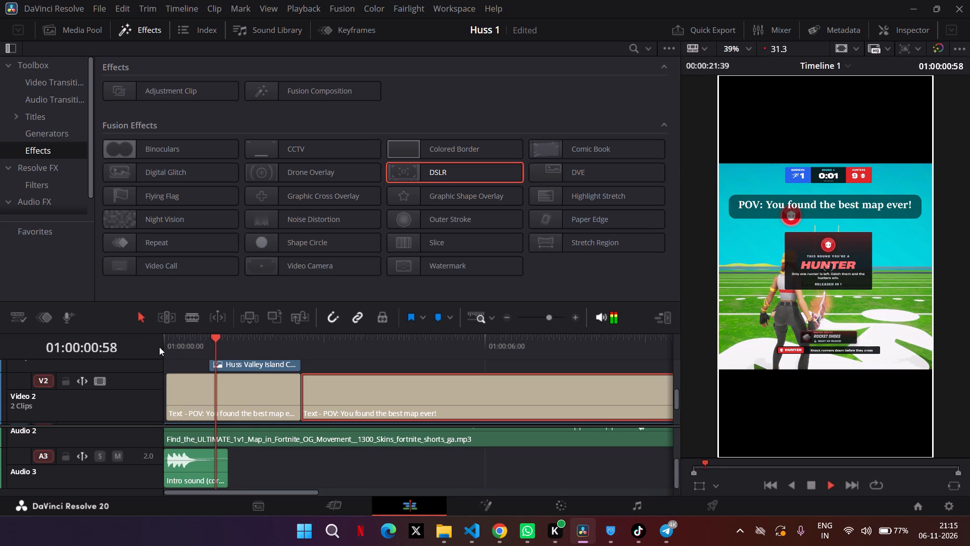
key("space")
left_click_drag(177, 345, 161, 351)
key("space")
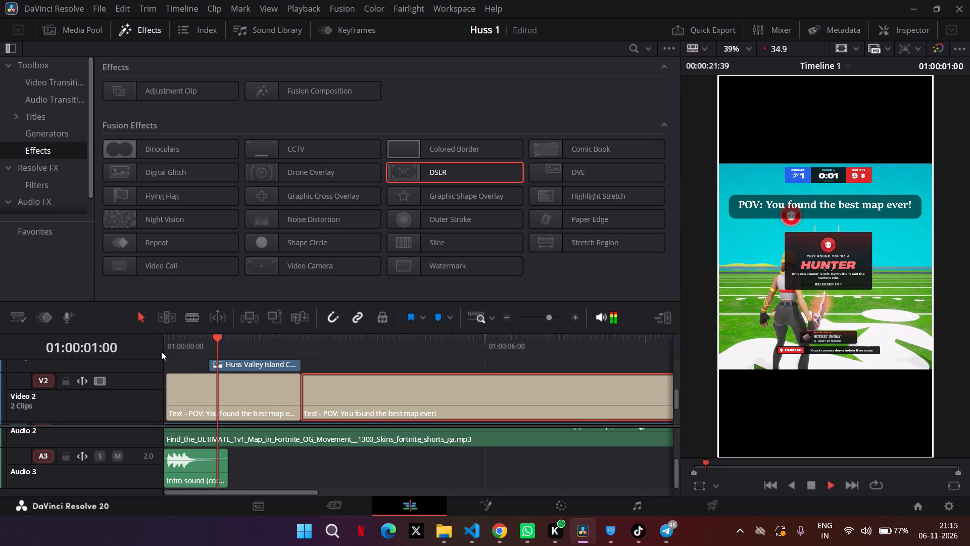
key("space")
Move the island code card and the "Code at the end" text about 0.2 seconds earlier, keeping their ends aligned.
scroll(208, 367, "up", 1)
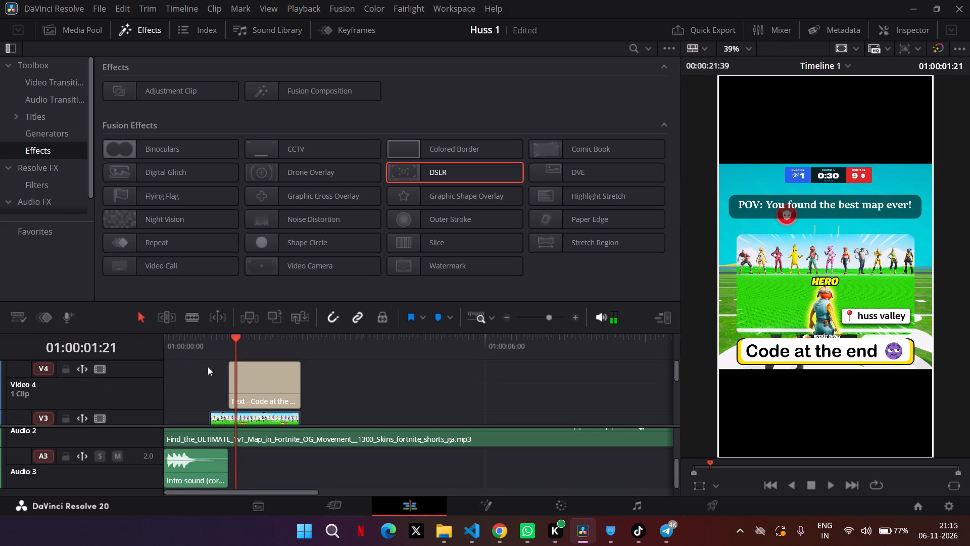
scroll(208, 367, "up", 1)
left_click_drag(225, 416, 223, 416)
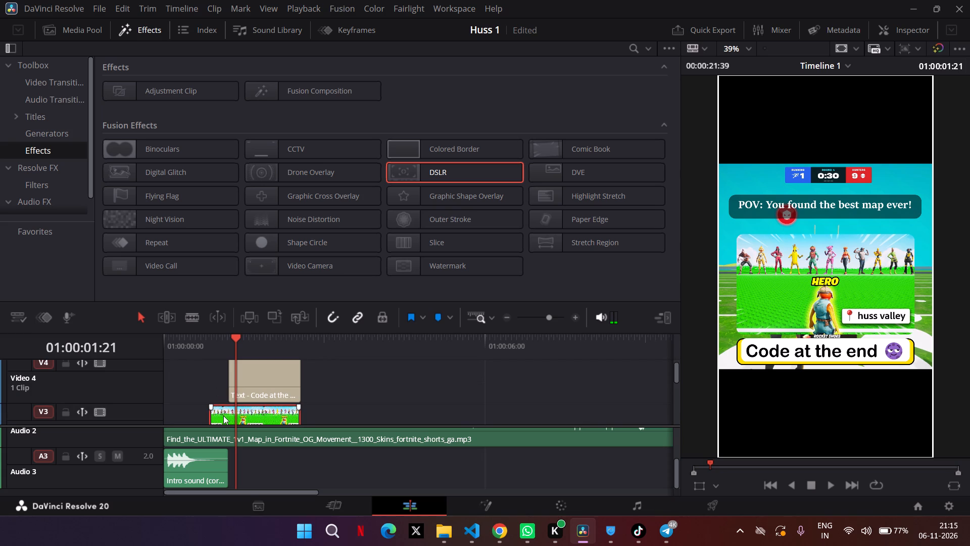
left_click_drag(223, 416, 218, 416)
left_click(409, 346)
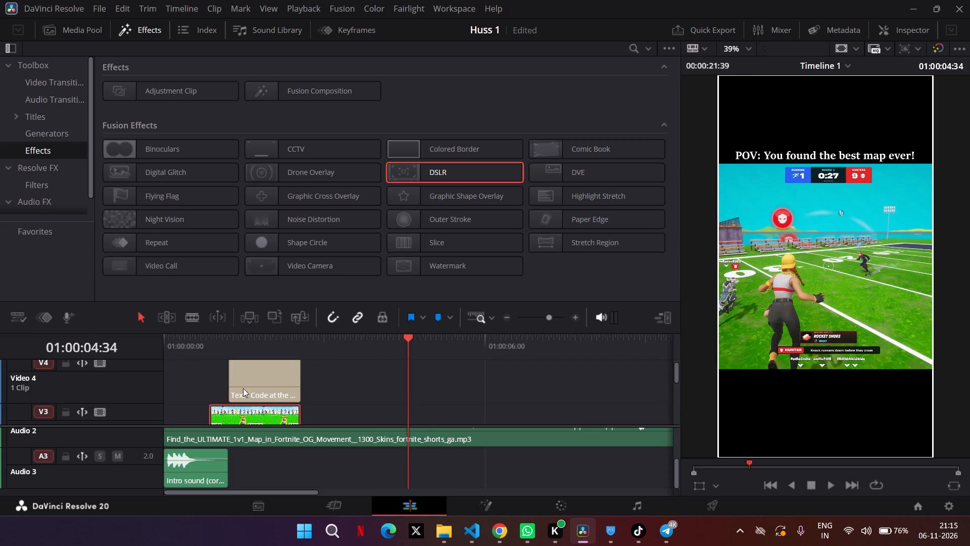
left_click_drag(241, 416, 231, 416)
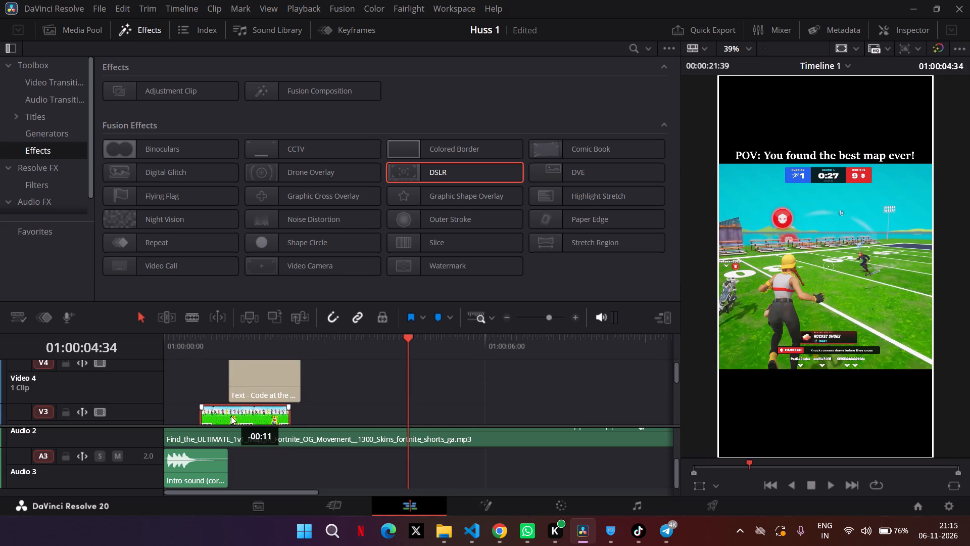
left_click_drag(231, 416, 229, 416)
left_click_drag(241, 392, 234, 392)
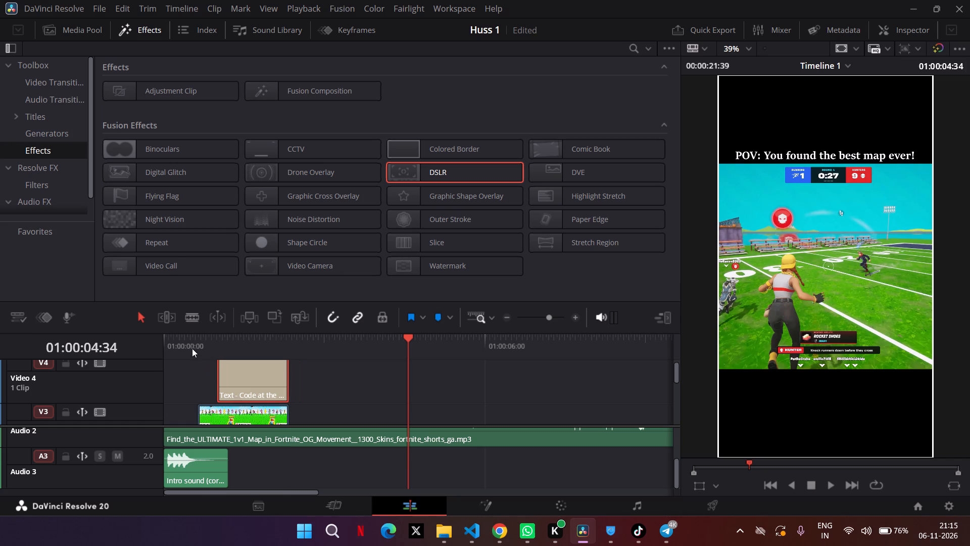
Replay the opening repeatedly to check the shifted timing of the island code card and the "Code at the end" text.
left_click_drag(192, 348, 164, 350)
key("space")
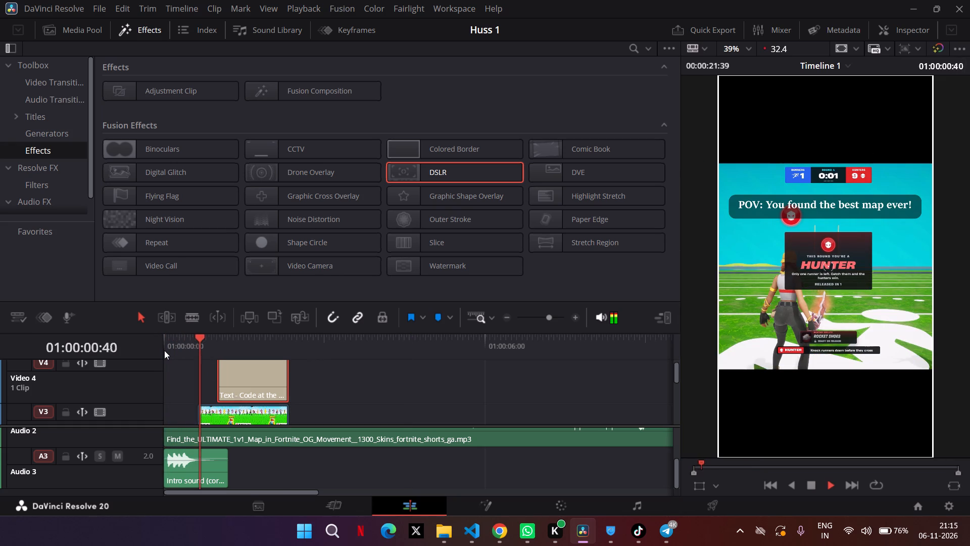
key("space")
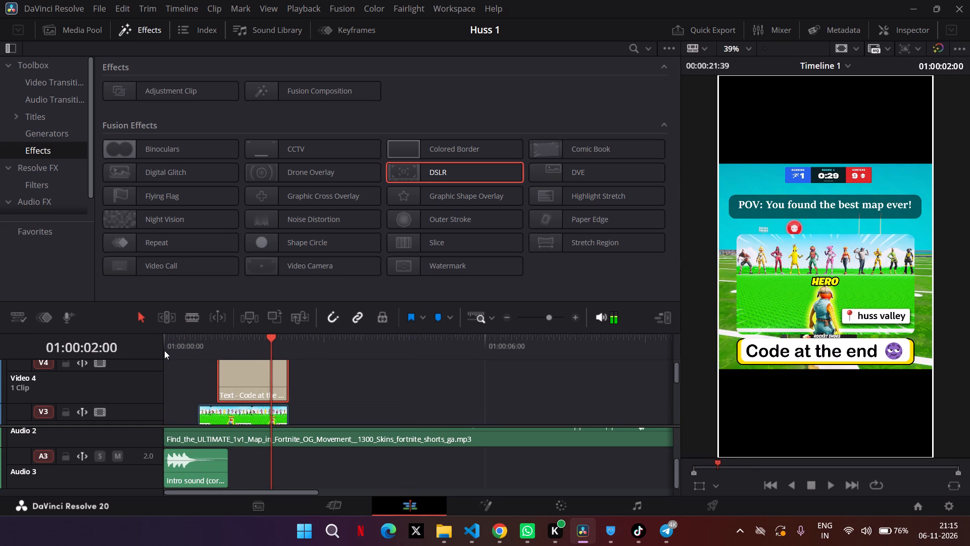
left_click_drag(177, 344, 163, 344)
key("space")
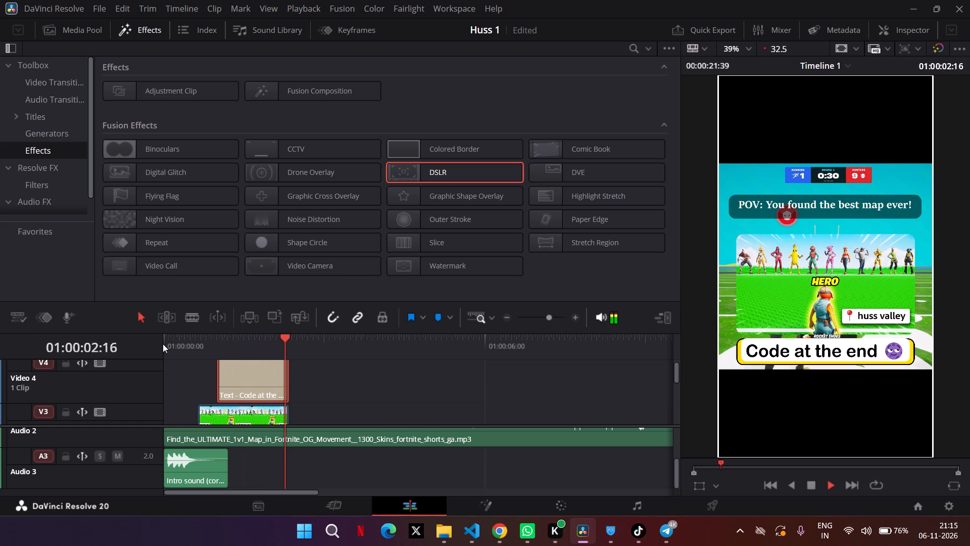
key("space")
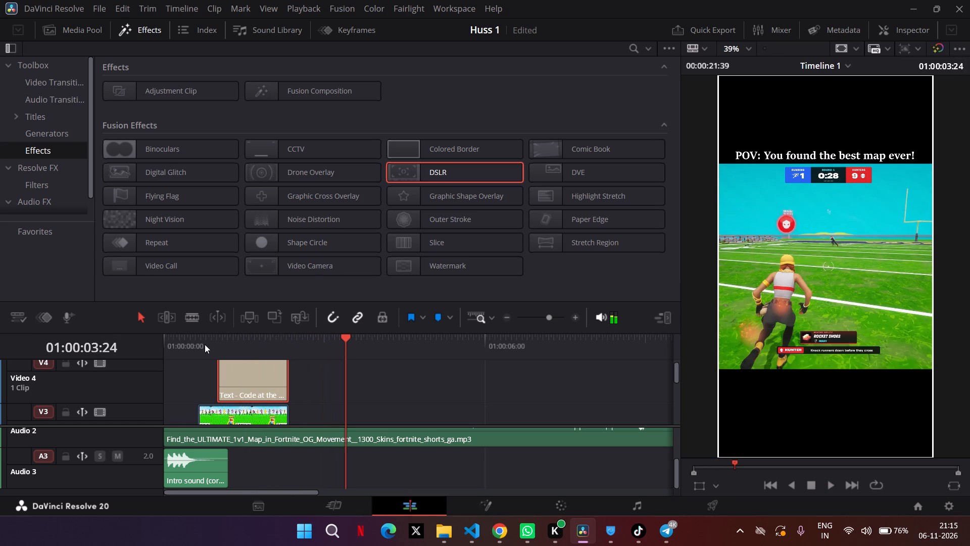
left_click_drag(201, 342, 138, 340)
key("space")
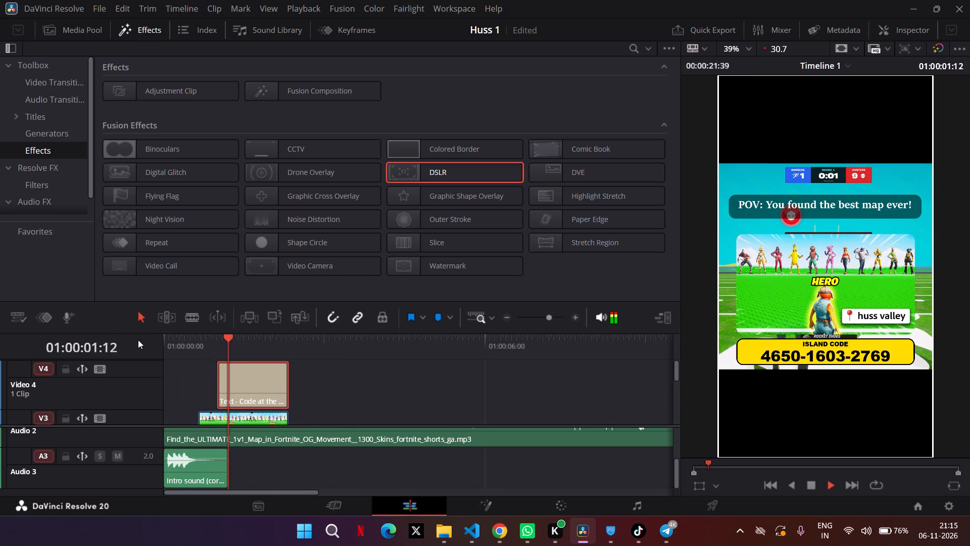
key("space")
key("space")
key("space")
key("space")
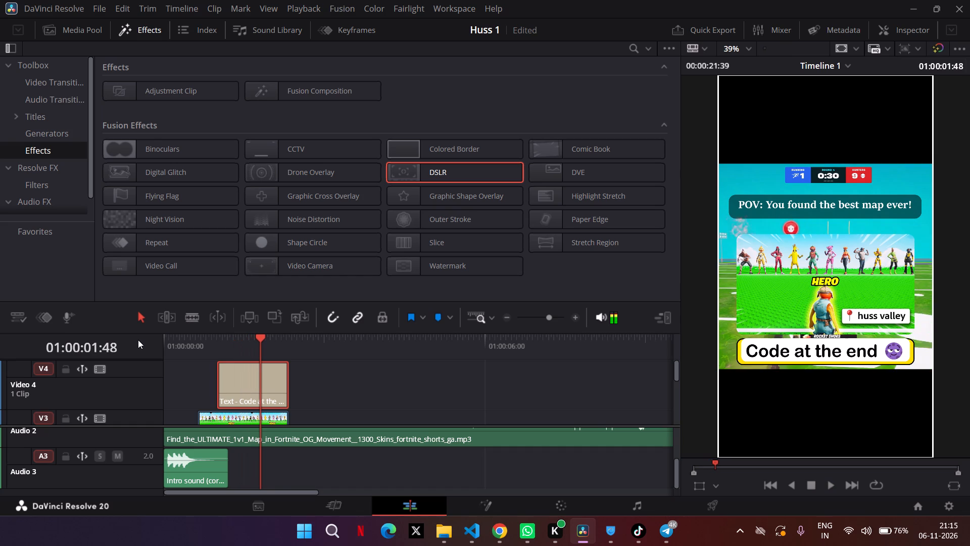
key("space")
key("space")
key("space")
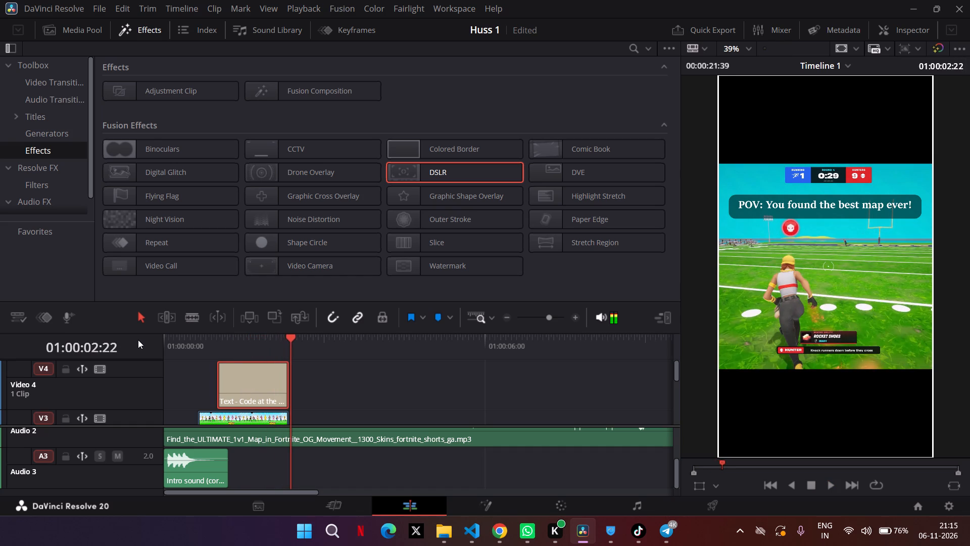
left_click_drag(166, 337, 155, 340)
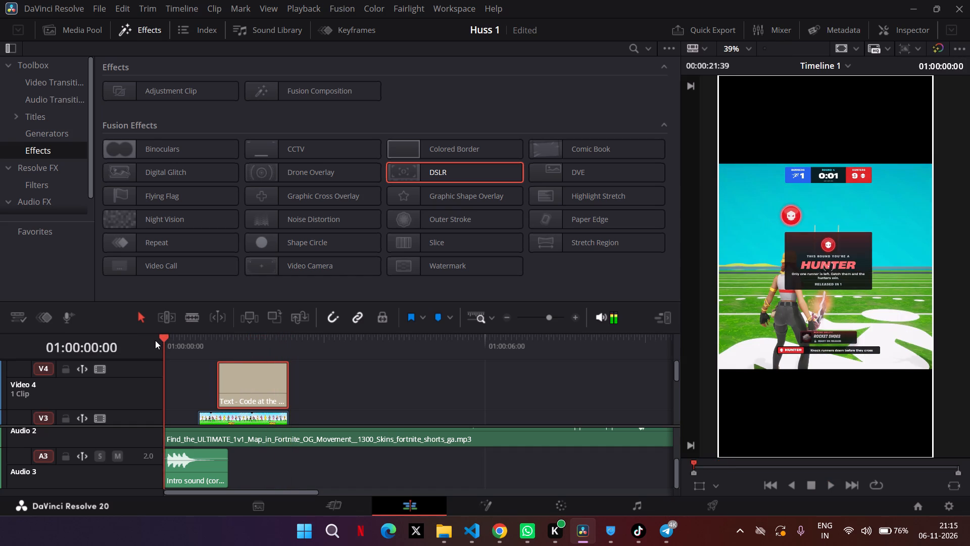
key("space")
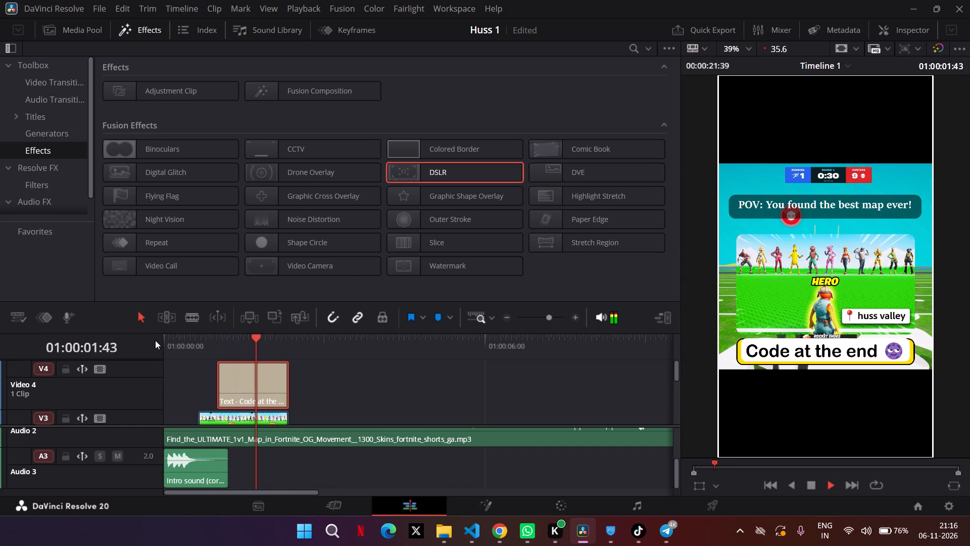
key("space")
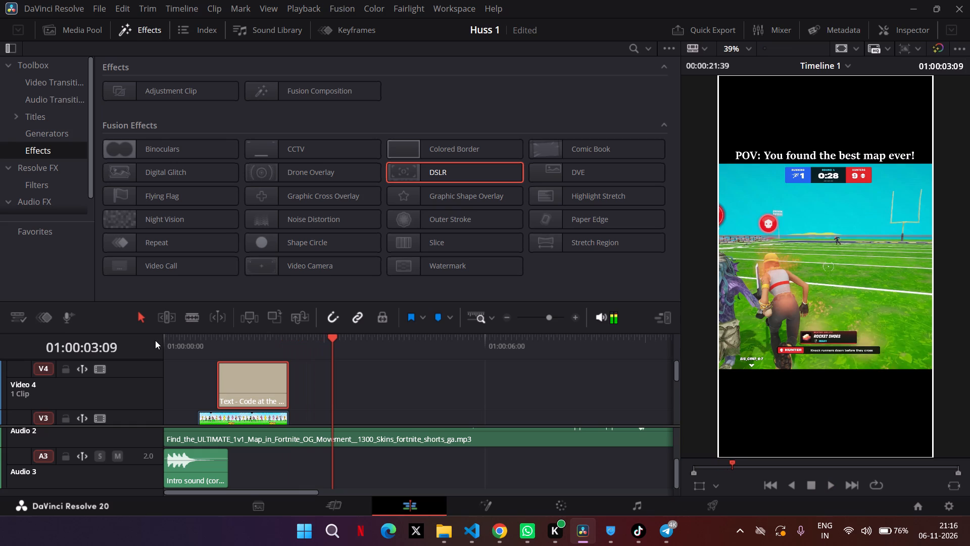
left_click(215, 344)
key("space")
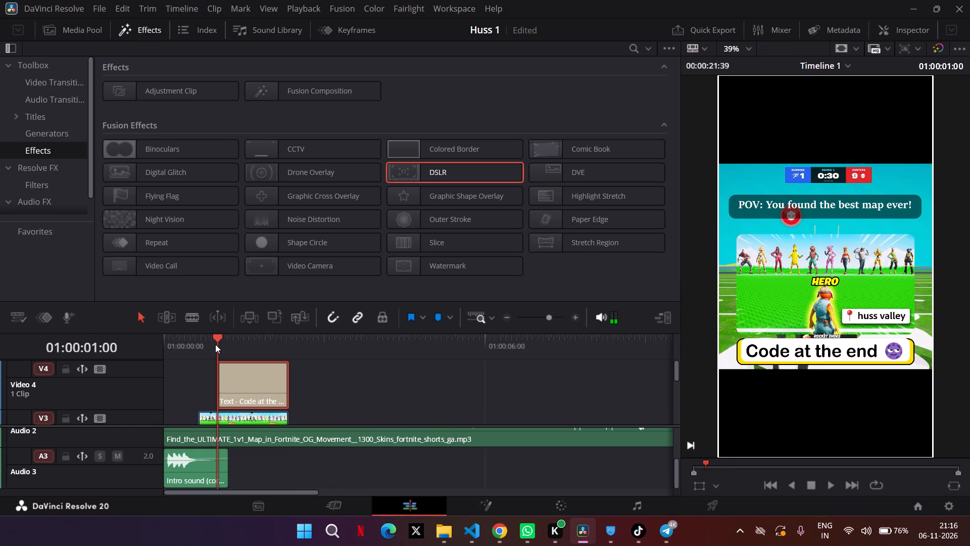
key("space")
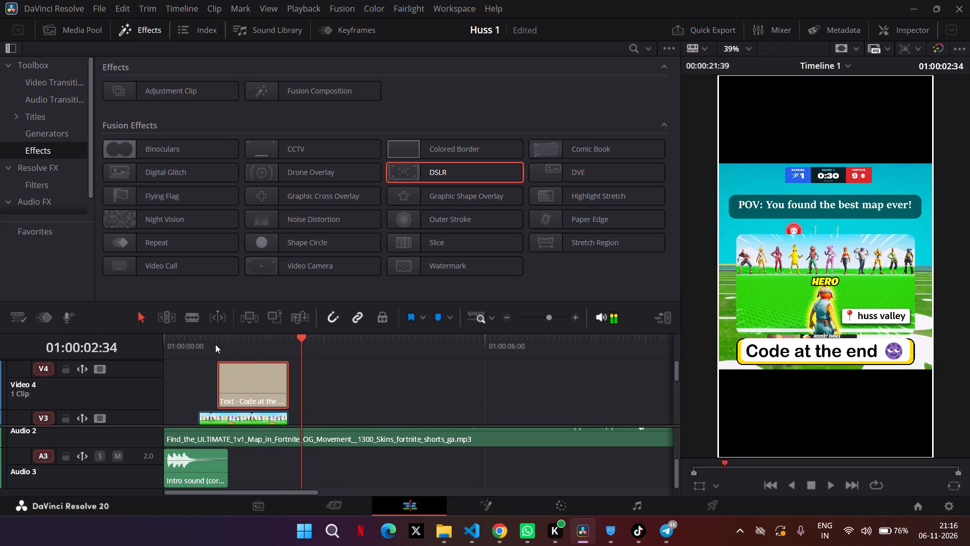
Trim the ends of the "Code at the end" text and the island code card to 01:00:01:55.
left_click(272, 343)
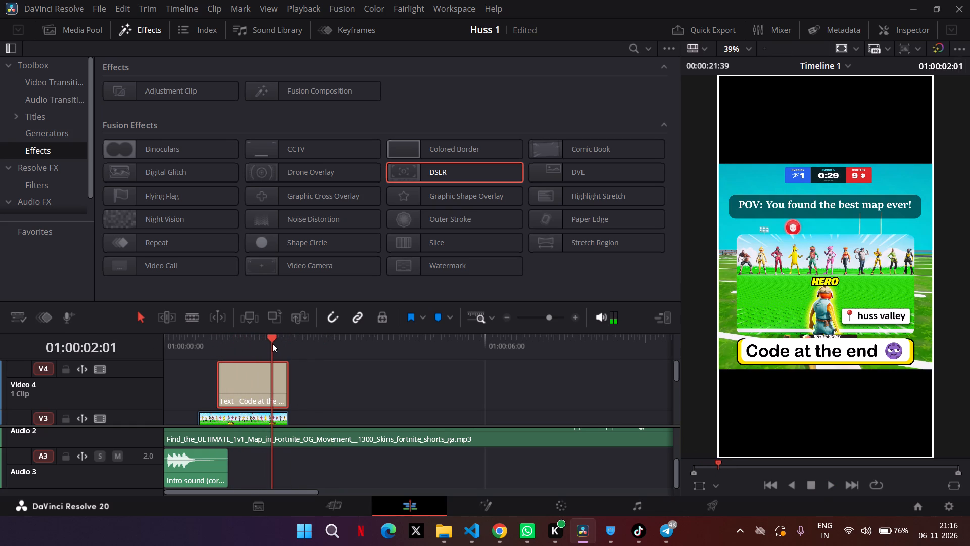
left_click(269, 342)
left_click(266, 341)
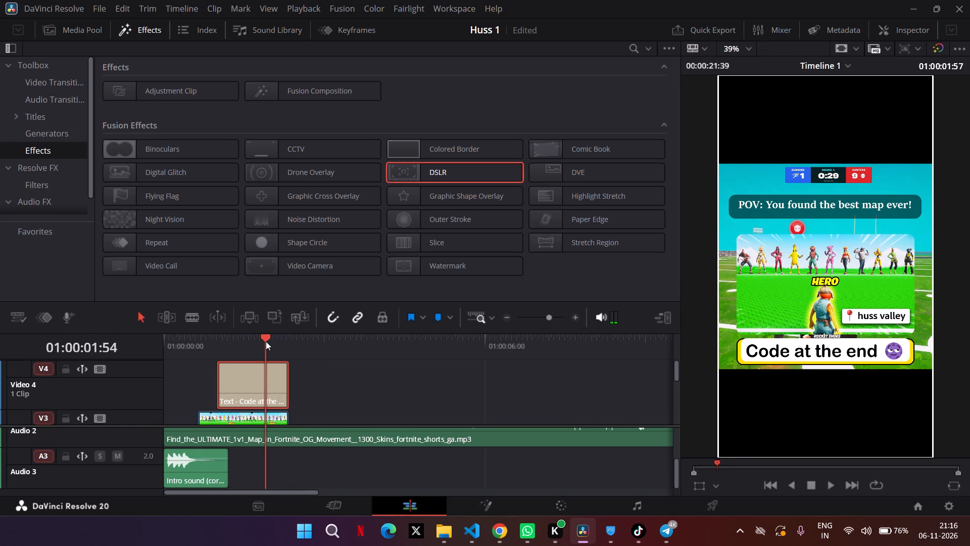
key("Right")
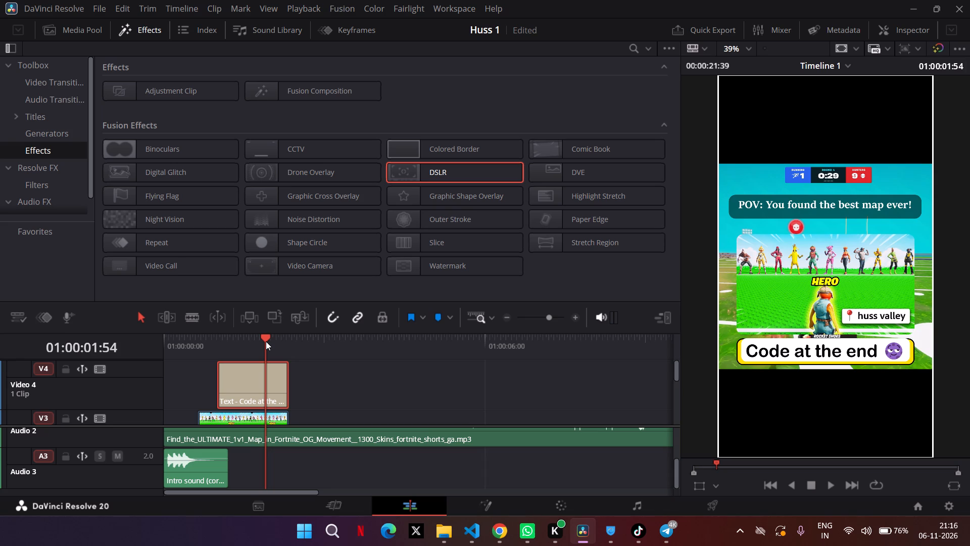
key("shift+braceright")
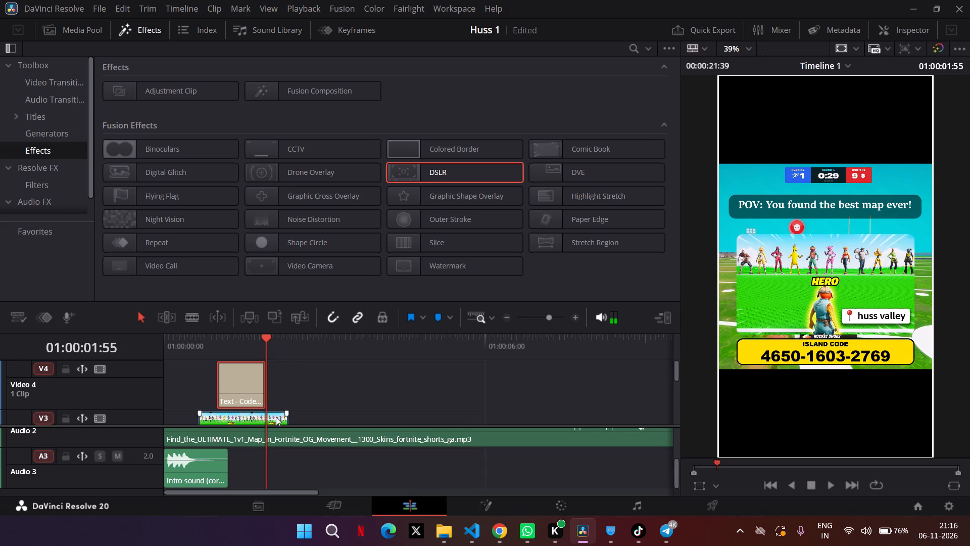
left_click(276, 417)
key("shift+braceright")
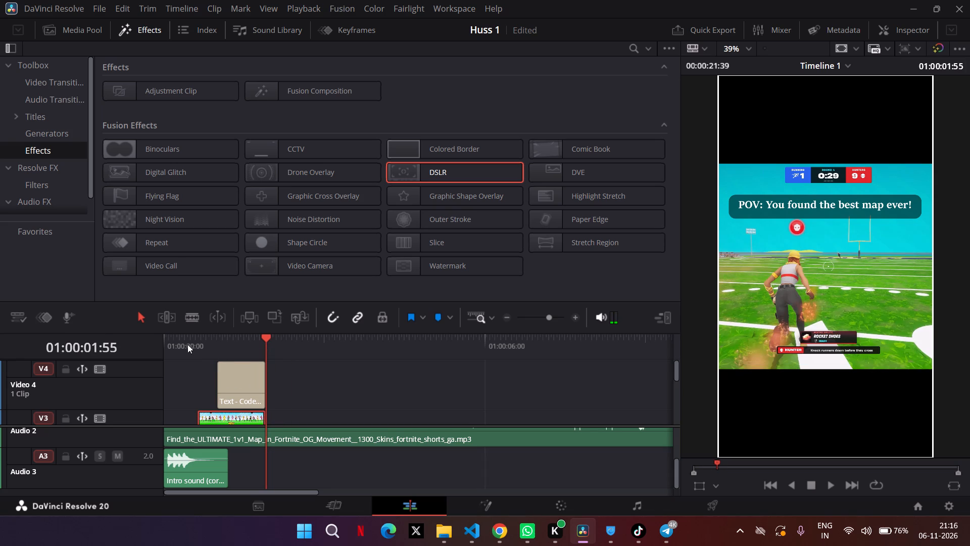
Play the edit from the beginning through the "Hunters Win" section and reopen the clip properties.
left_click_drag(187, 344, 151, 344)
key("space")
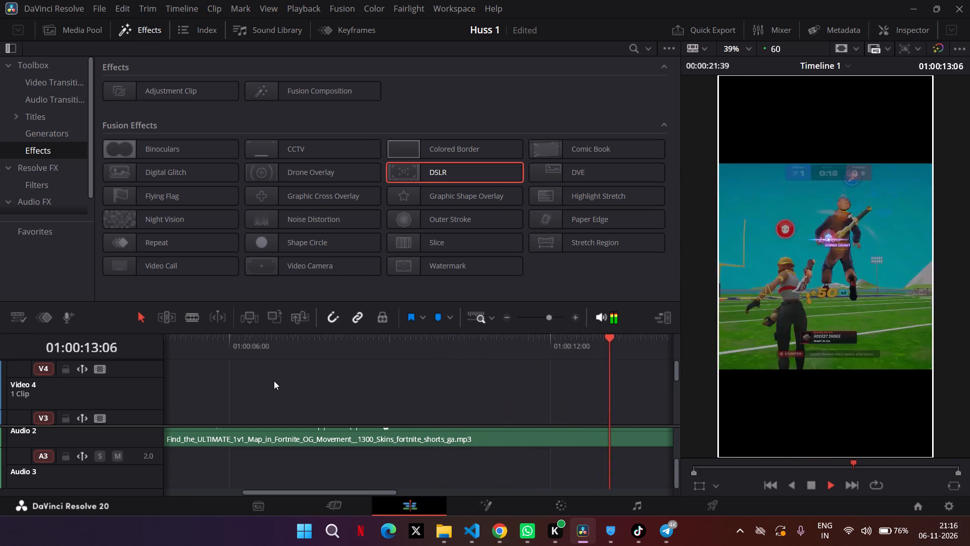
left_click(892, 31)
scroll(504, 424, "right", 5)
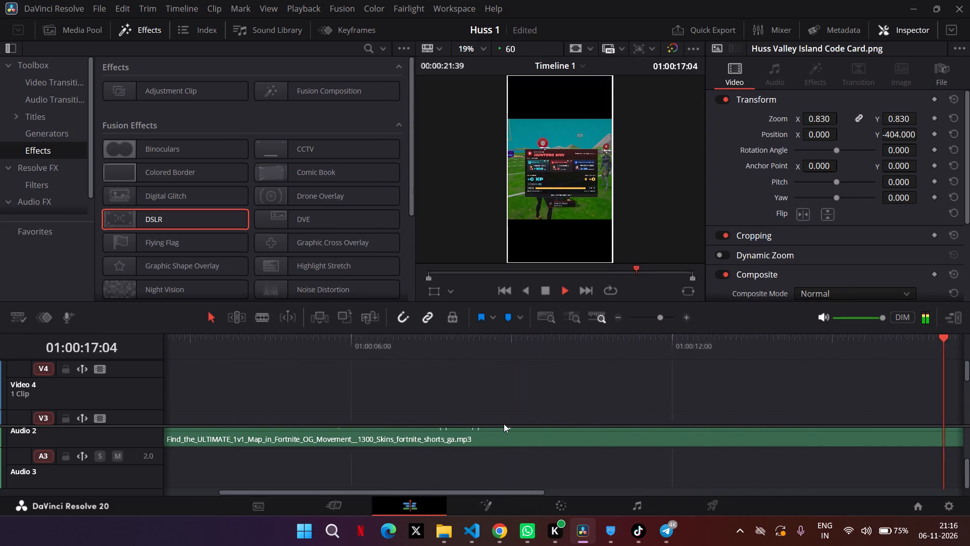
scroll(397, 408, "right", 4)
key("space")
Return the playhead to the end of the island code card at 01:00:01:55, with the POV text track in view.
scroll(397, 408, "right", 6)
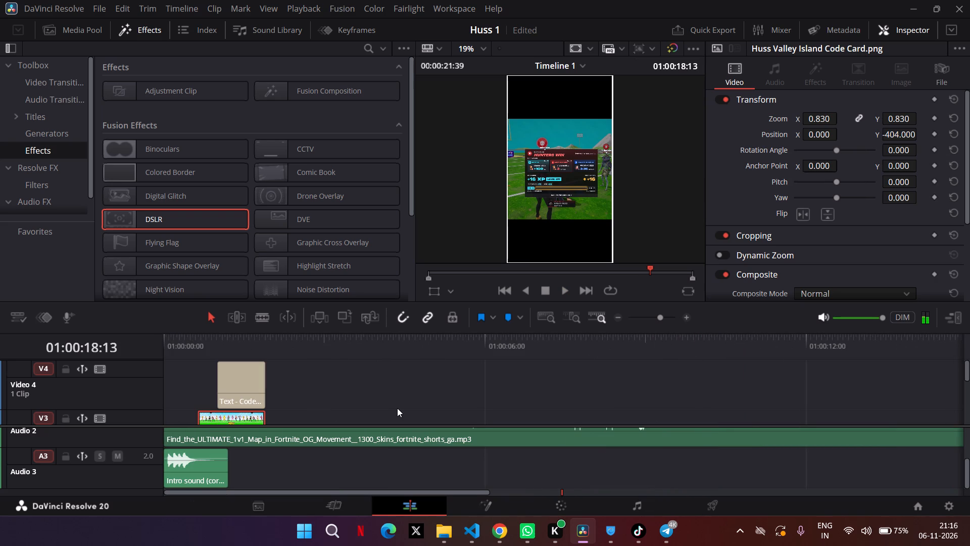
scroll(342, 391, "down", 1)
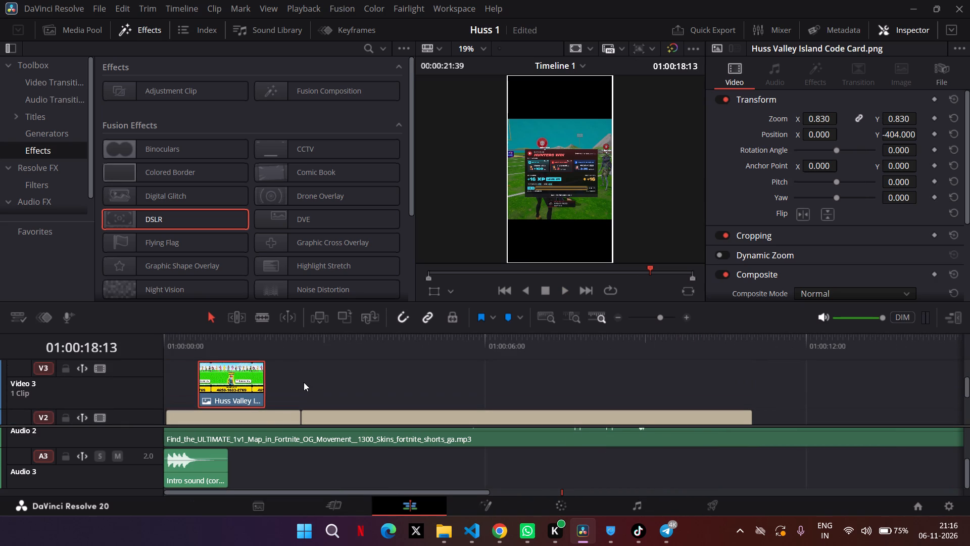
left_click(265, 344)
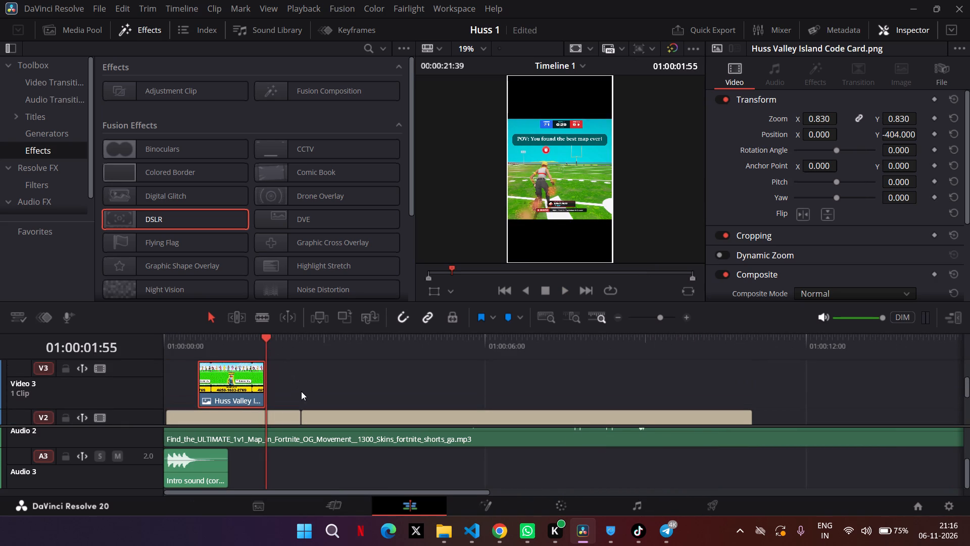
Play the edit in short stretches from the island code card to about 01:00:06:47 to check the card and POV text timing.
left_click(209, 336)
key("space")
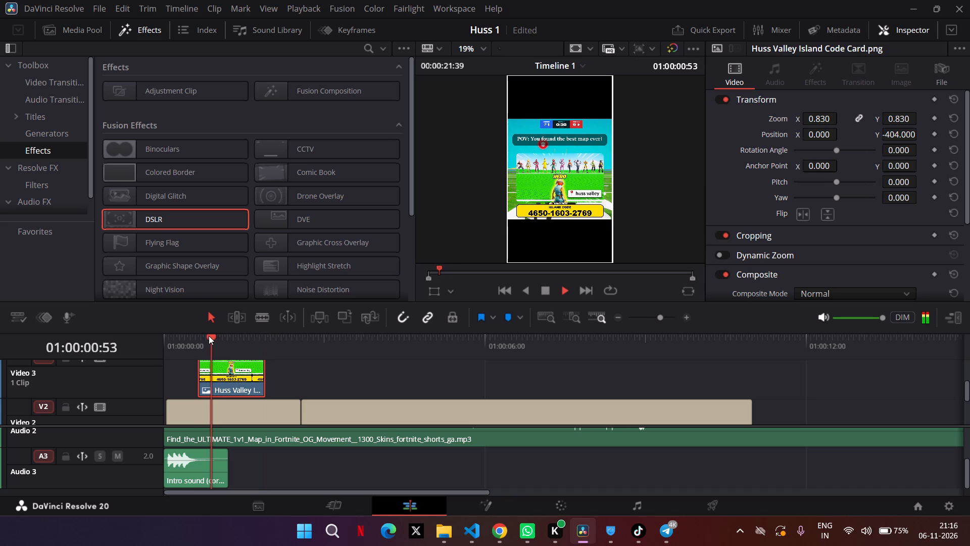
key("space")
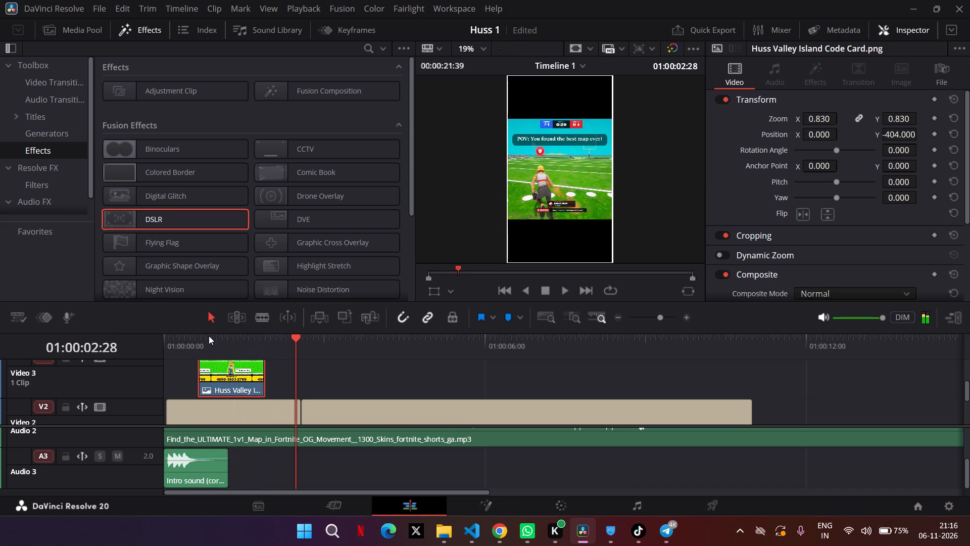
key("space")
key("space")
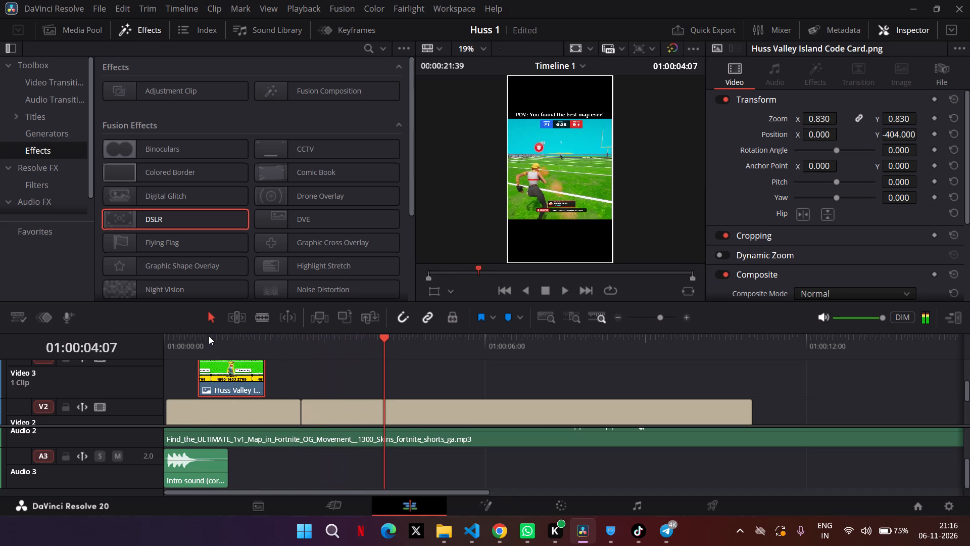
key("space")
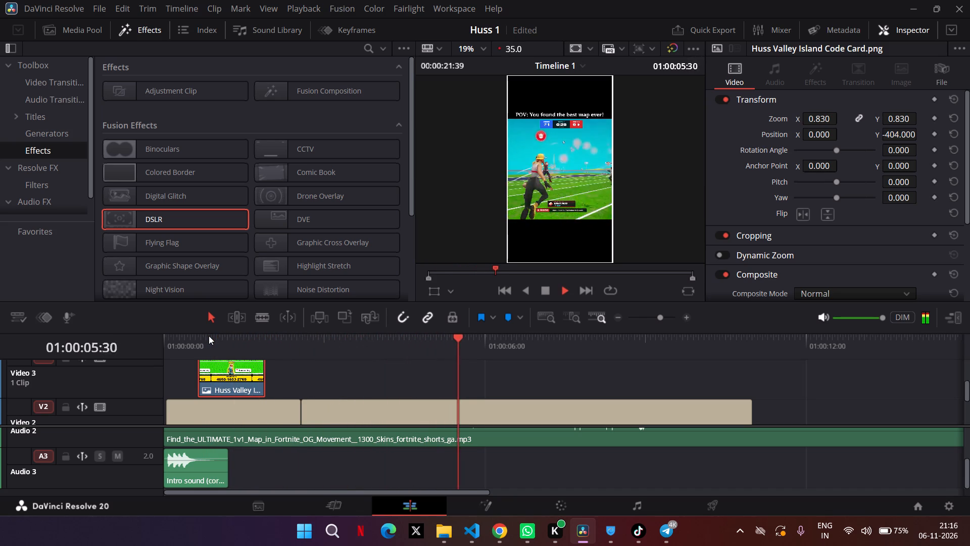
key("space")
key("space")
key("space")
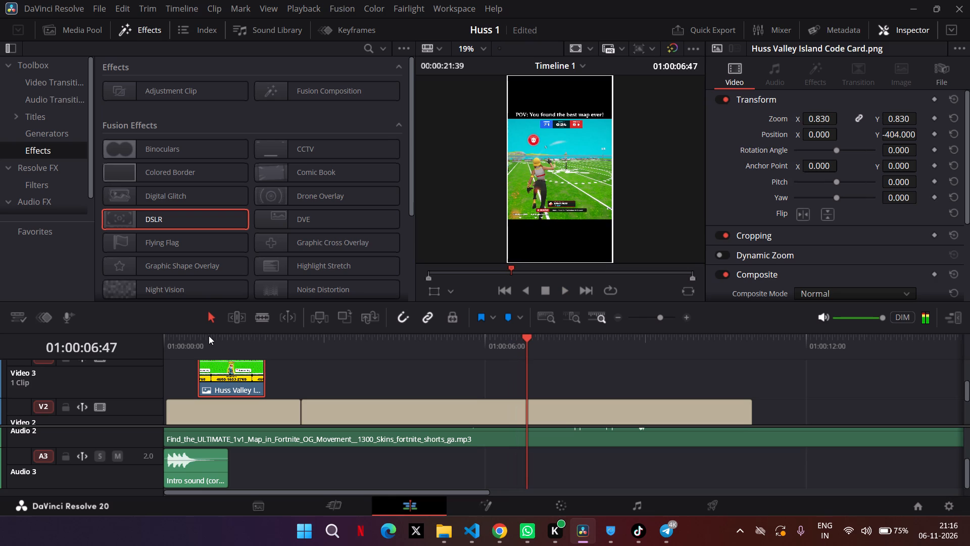
Switch to Chrome with the YouTube channel's Shorts page to look at the reference videos.
left_click(921, 0)
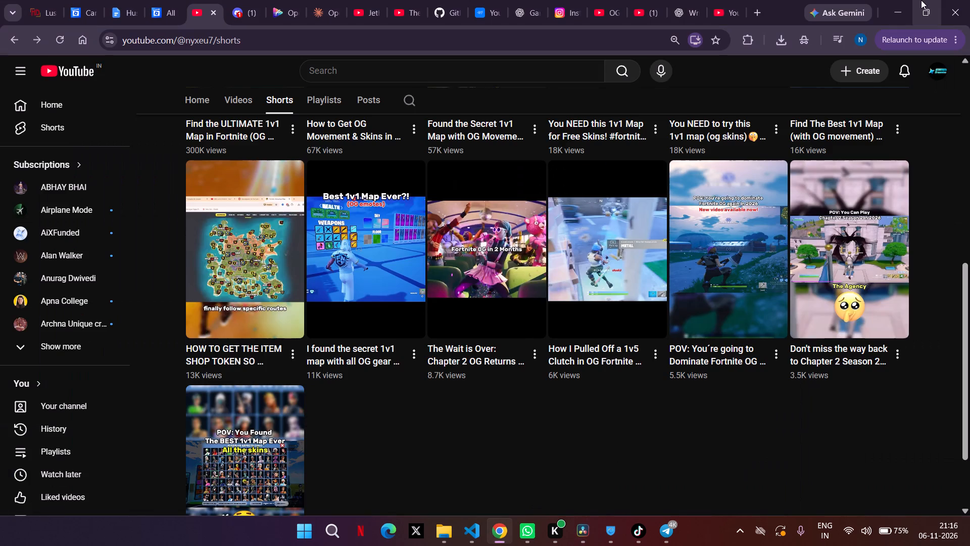
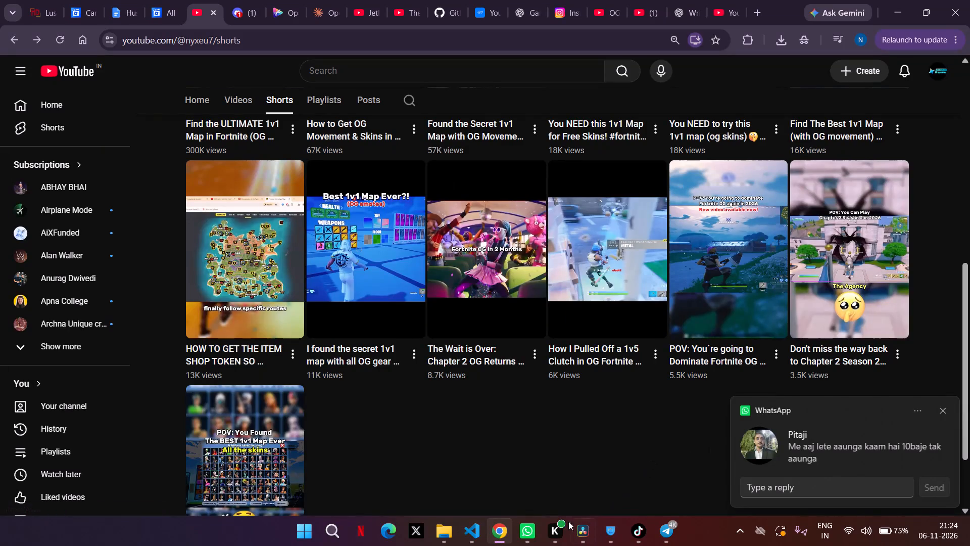
Switch to DaVinci Resolve and play the edit from the beginning, reviewing the POV text and card timing through about 01:00:09:25.
left_click(583, 536)
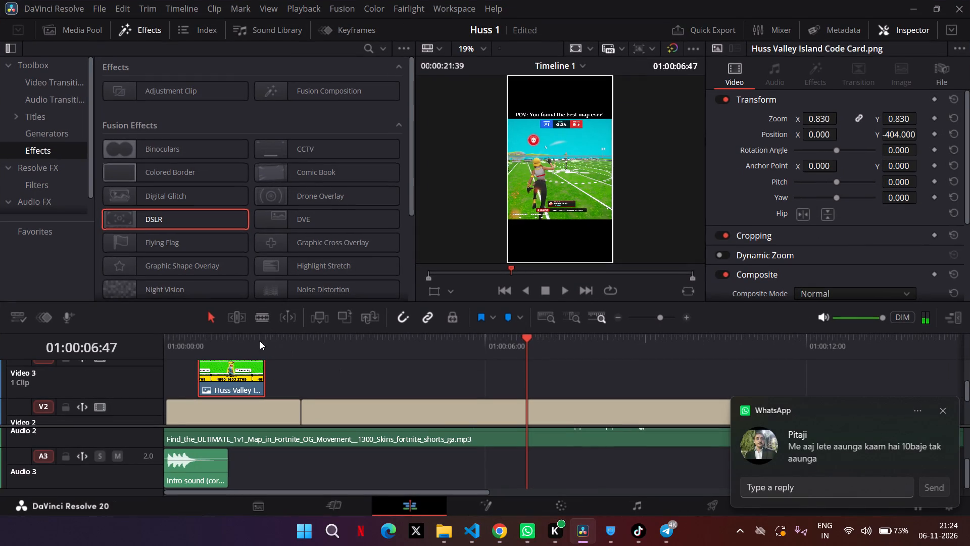
left_click_drag(179, 343, 139, 345)
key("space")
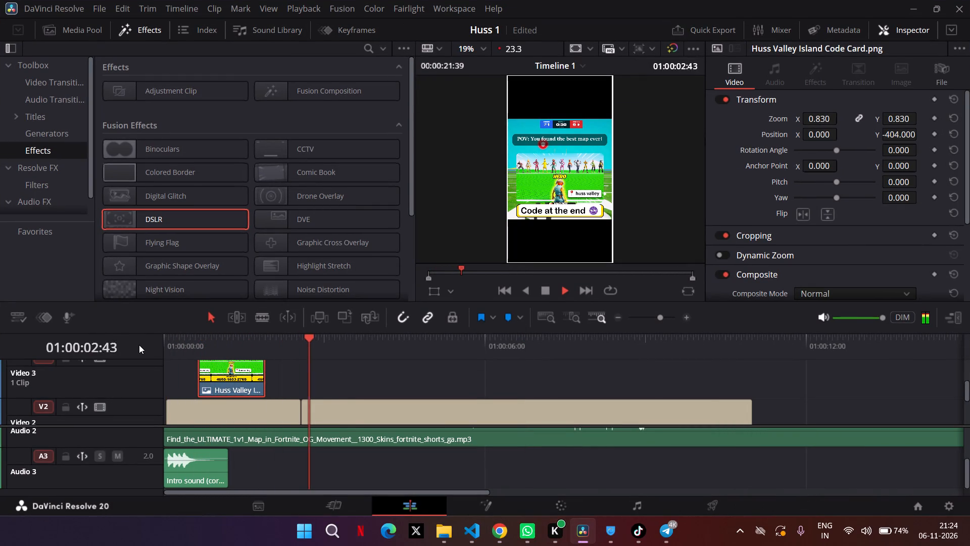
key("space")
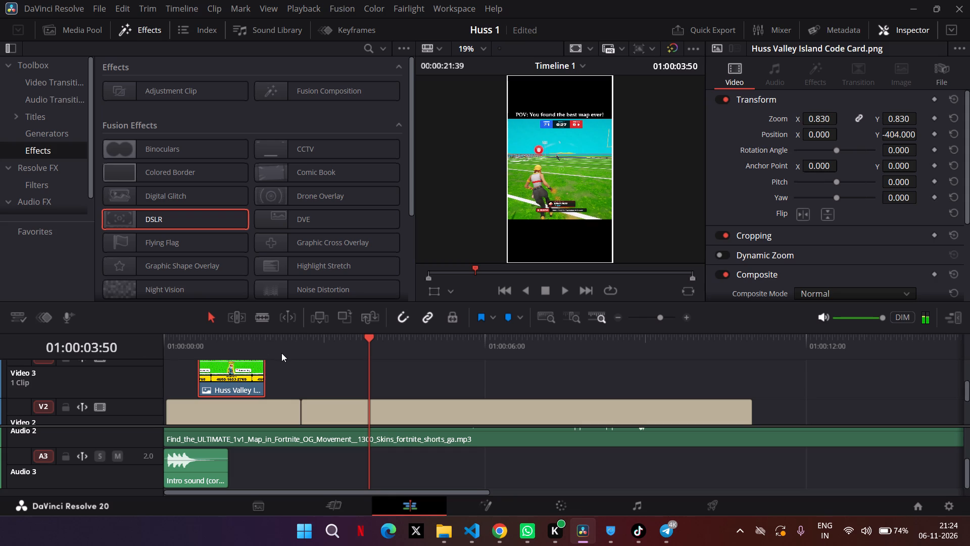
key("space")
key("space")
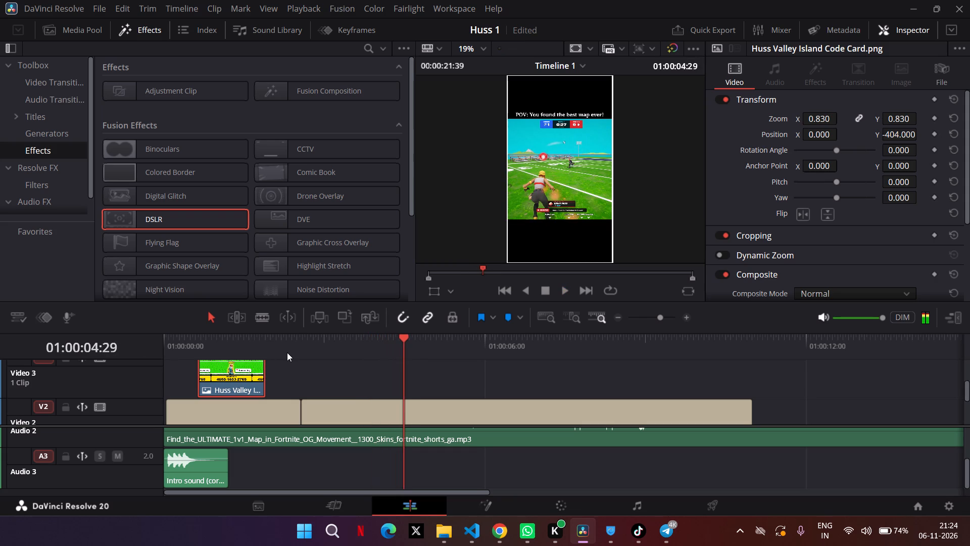
left_click(269, 336)
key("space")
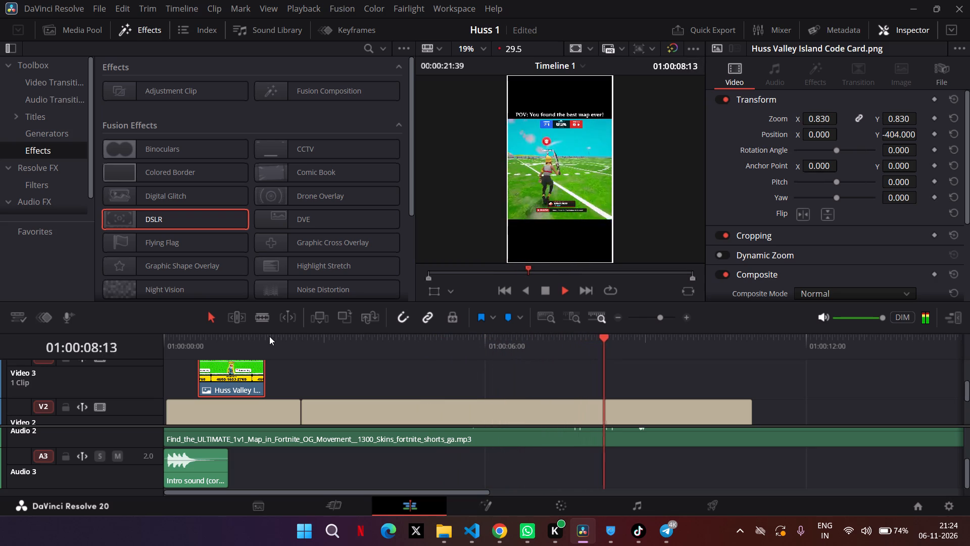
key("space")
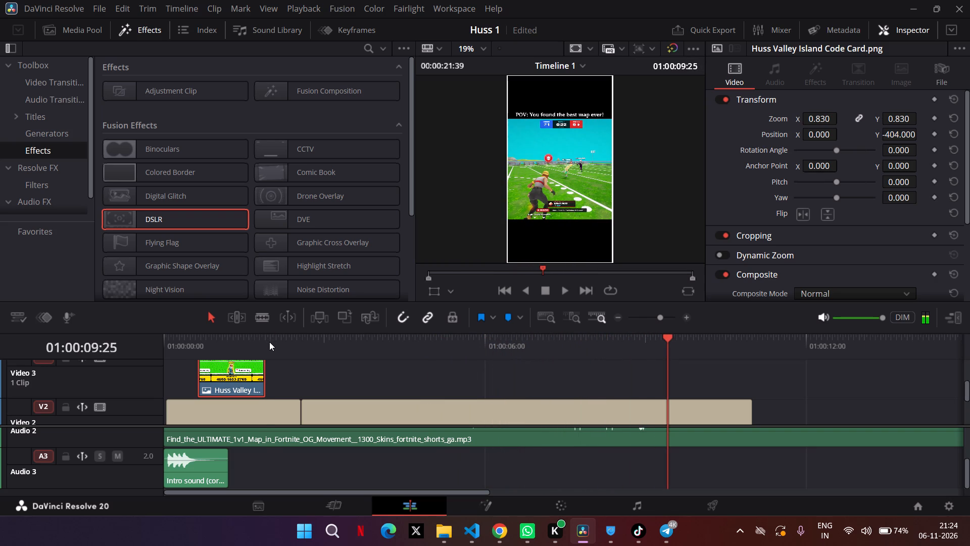
Split the gameplay clip on Video 1 at 01:00:01:55, where the island code card ends.
left_click(269, 342)
scroll(281, 391, "down", 1)
left_click(281, 391)
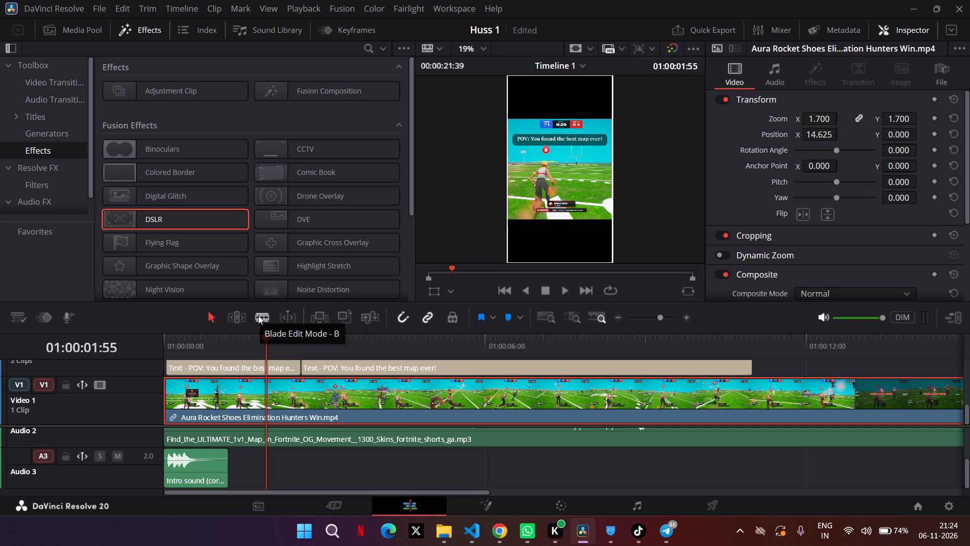
key("b")
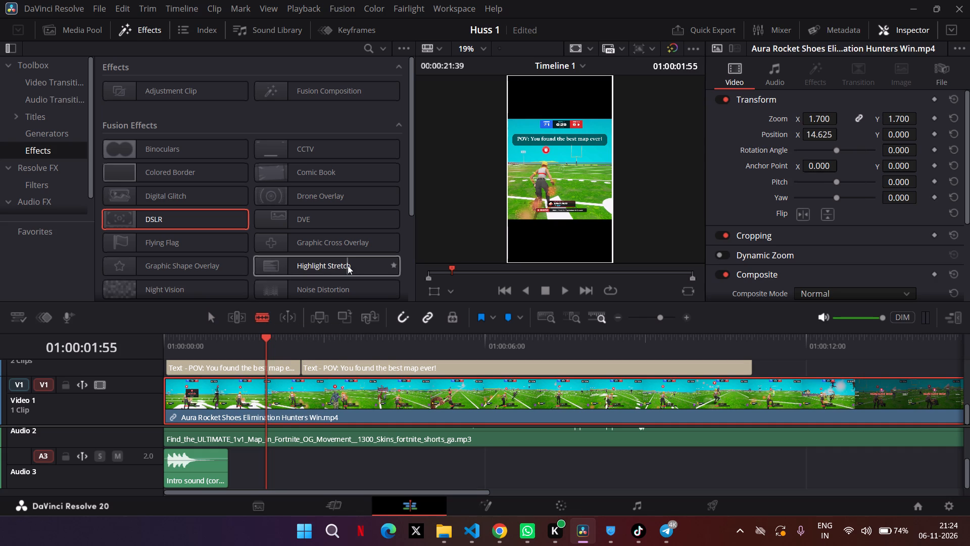
left_click(270, 395)
key("a")
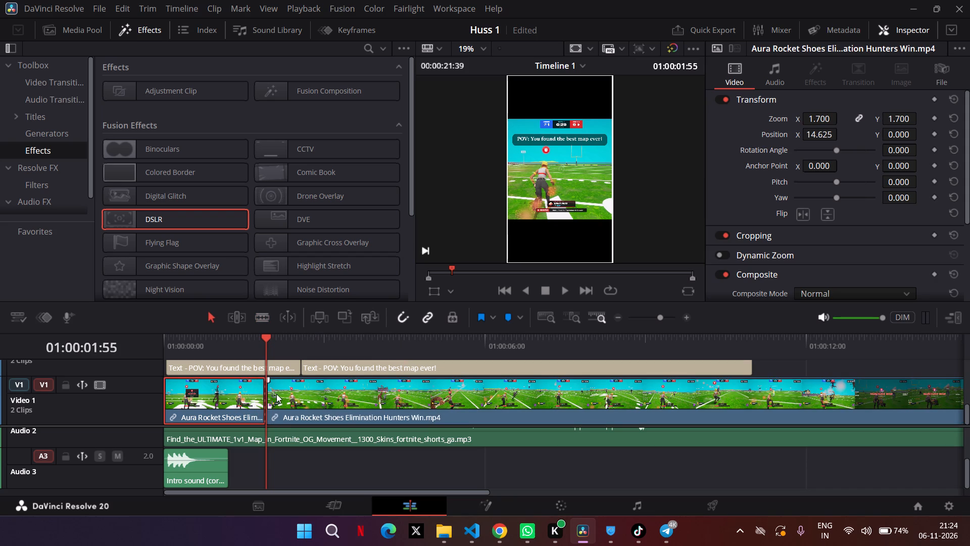
Speed up the gameplay segment after the cut to 123 percent, previewing the faster footage while adjusting it.
left_click(351, 395)
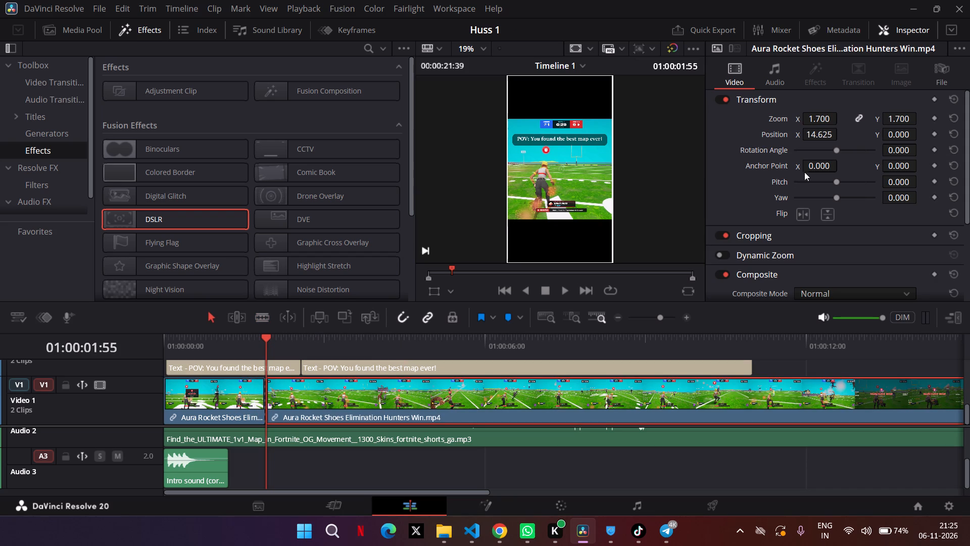
scroll(816, 163, "down", 1)
left_click(789, 209)
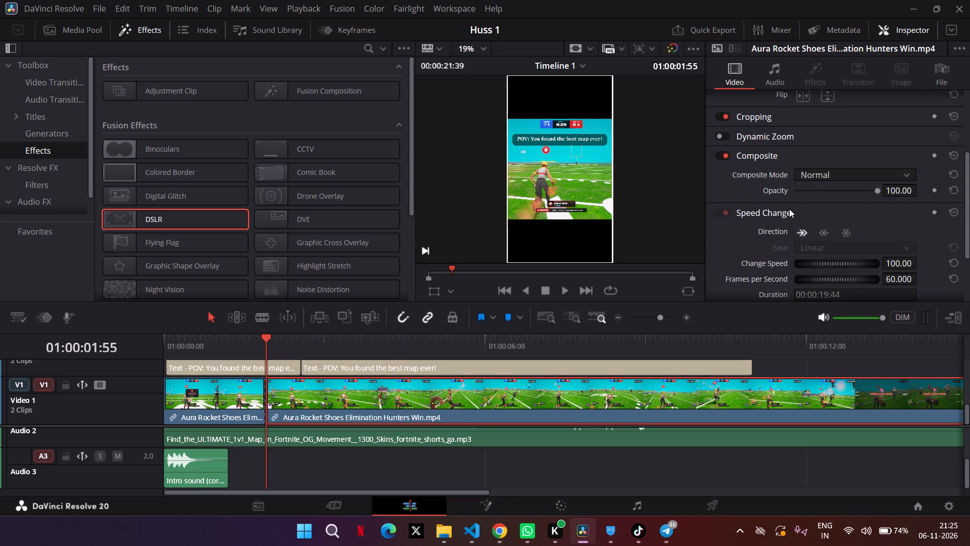
scroll(884, 265, "down", 1)
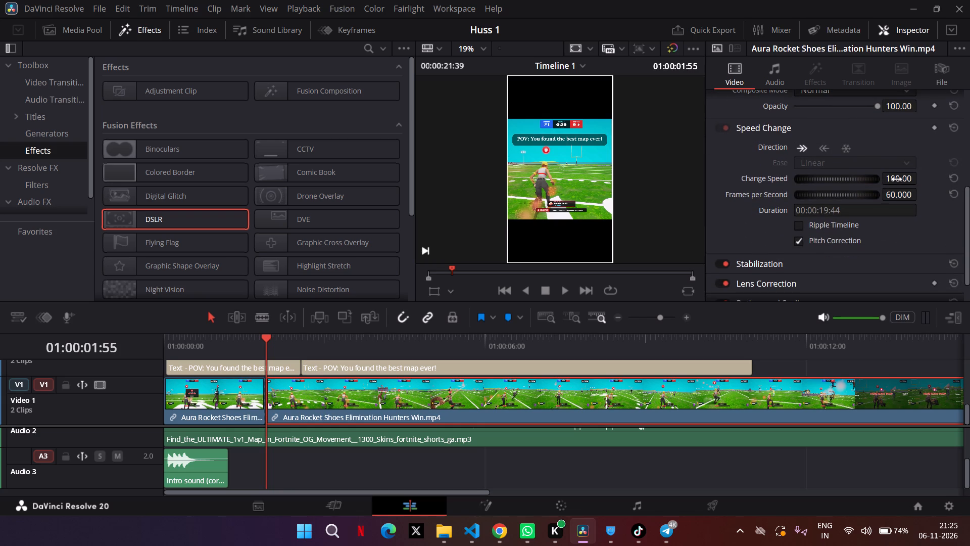
left_click_drag(897, 179, 902, 183)
left_click_drag(902, 183, 908, 186)
left_click_drag(908, 186, 910, 186)
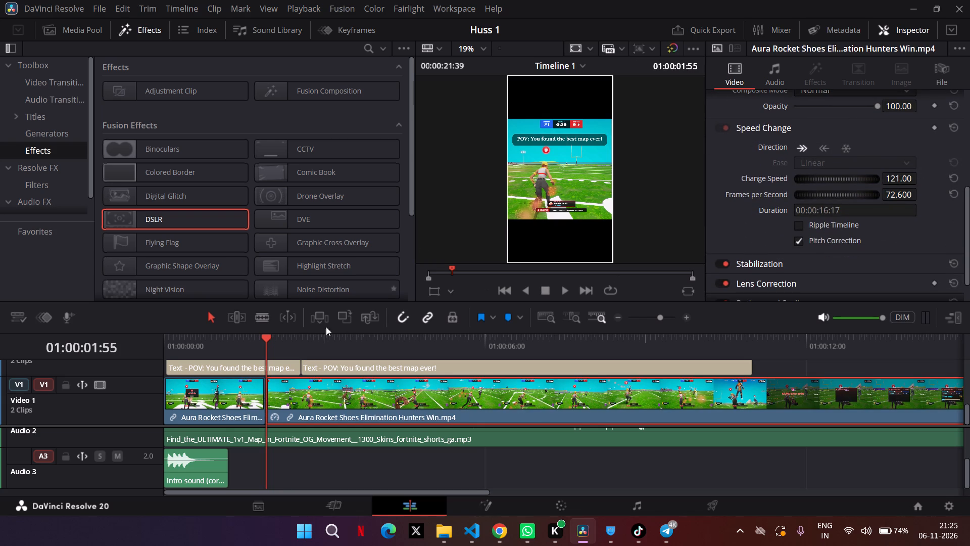
key("space")
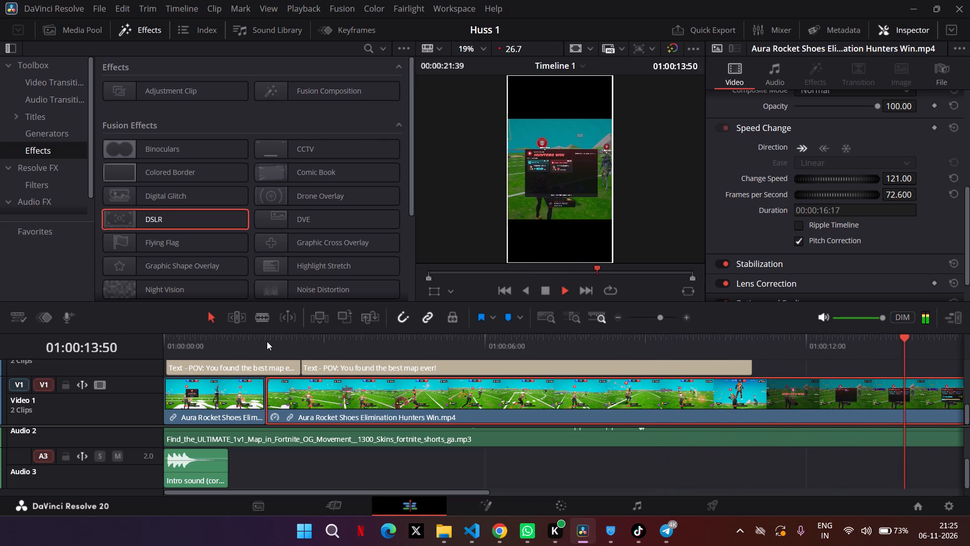
key("space")
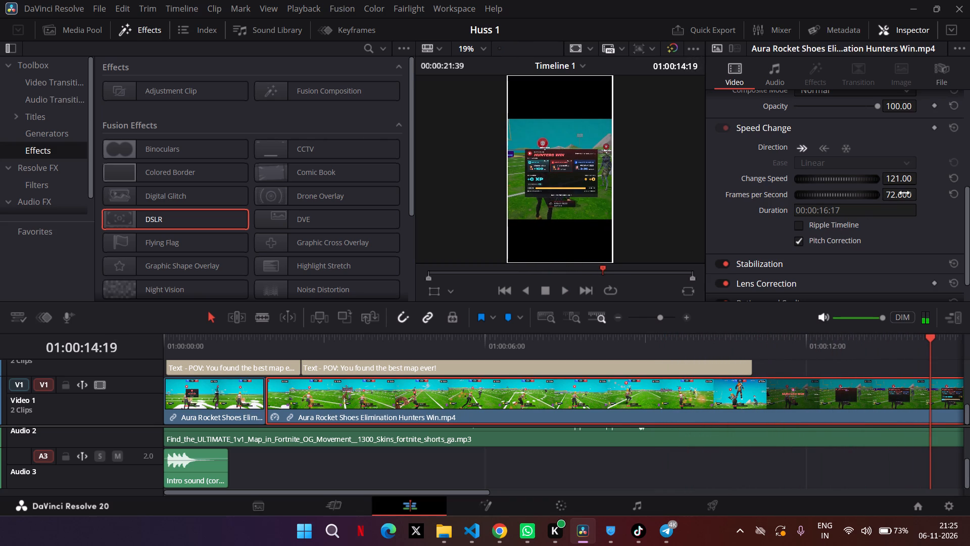
left_click(904, 181)
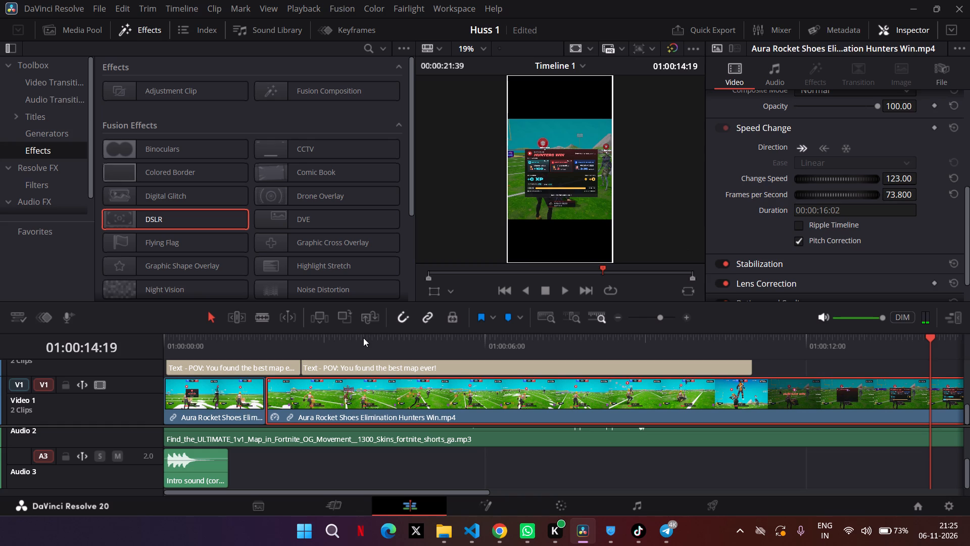
Play the sped-up footage near the POV caption's end and extend the second POV text past the end of the gameplay clip.
left_click(255, 339)
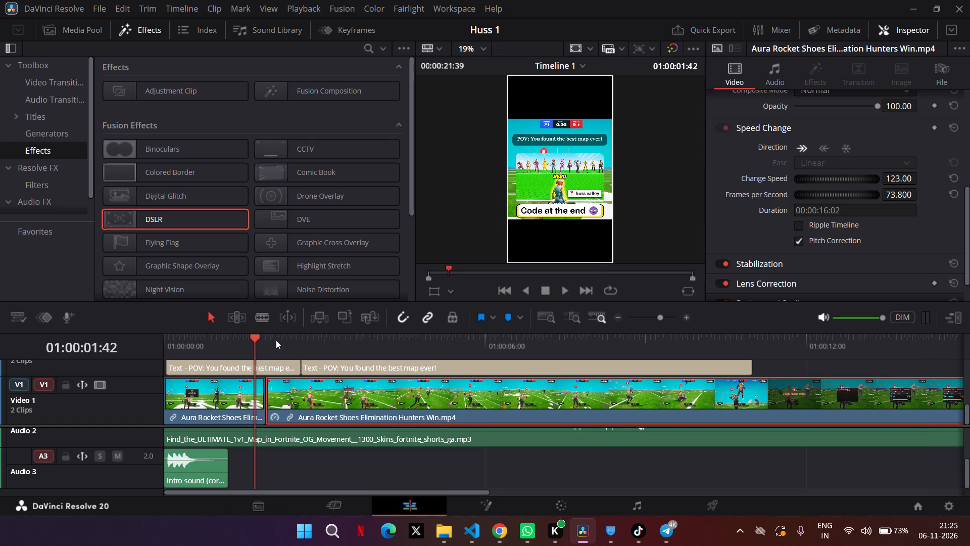
left_click(234, 340)
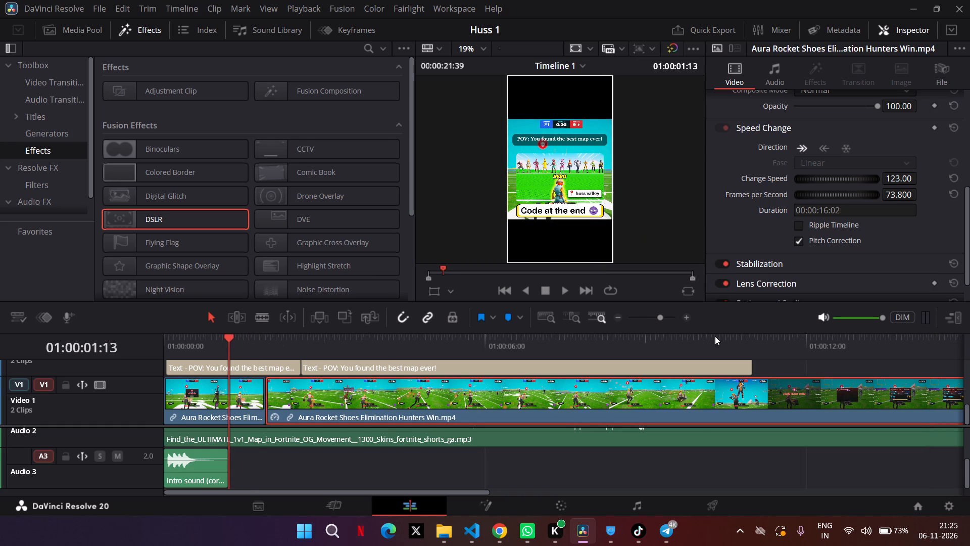
left_click(697, 341)
key("space")
key("space")
key("space")
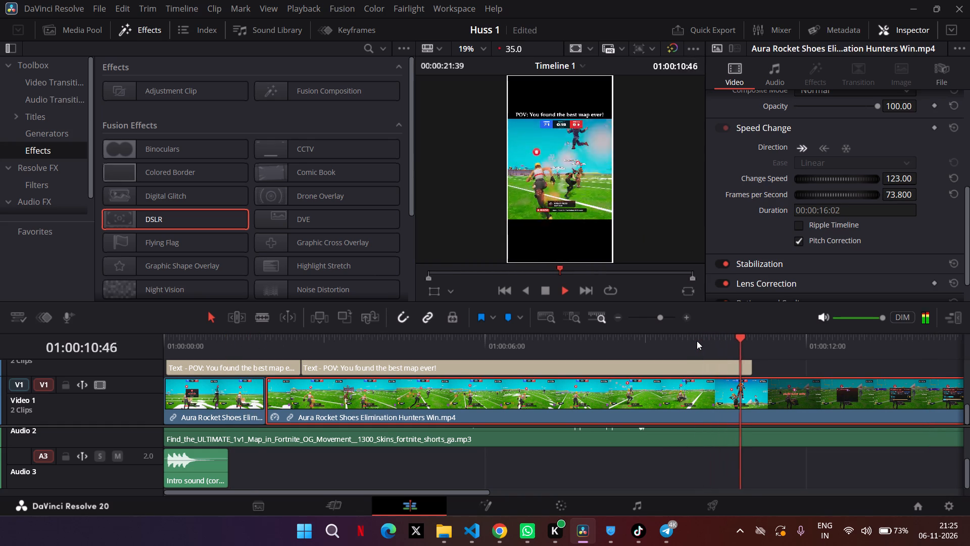
left_click(738, 369)
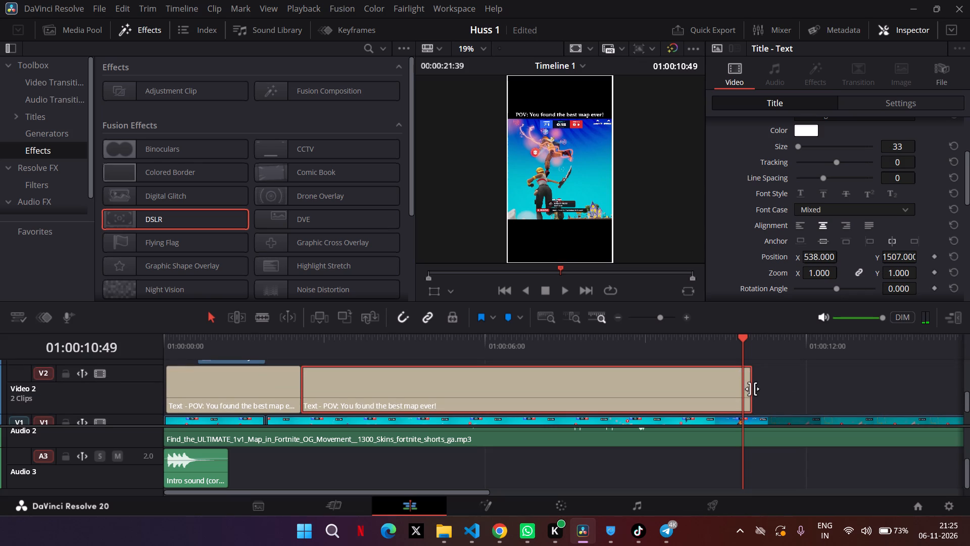
left_click_drag(752, 389, 949, 400)
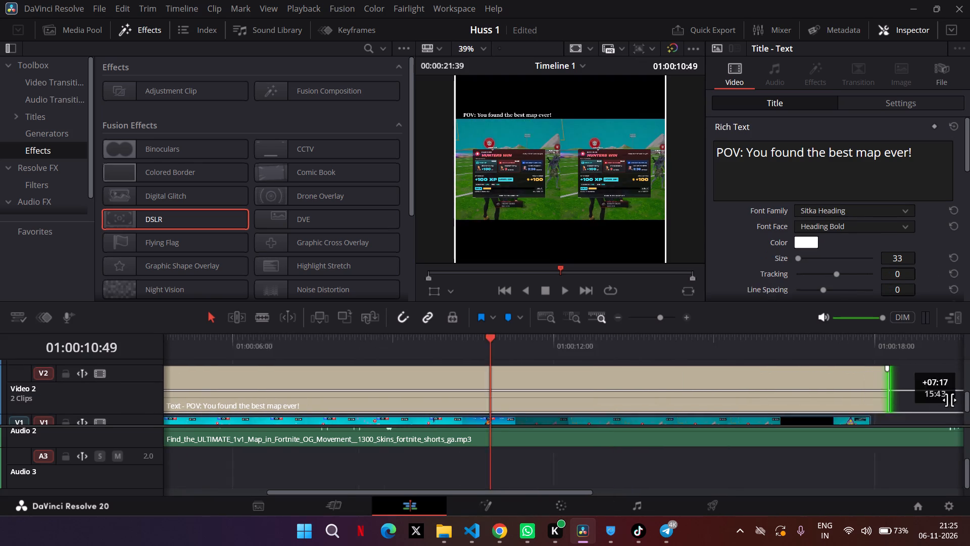
left_click_drag(949, 400, 615, 382)
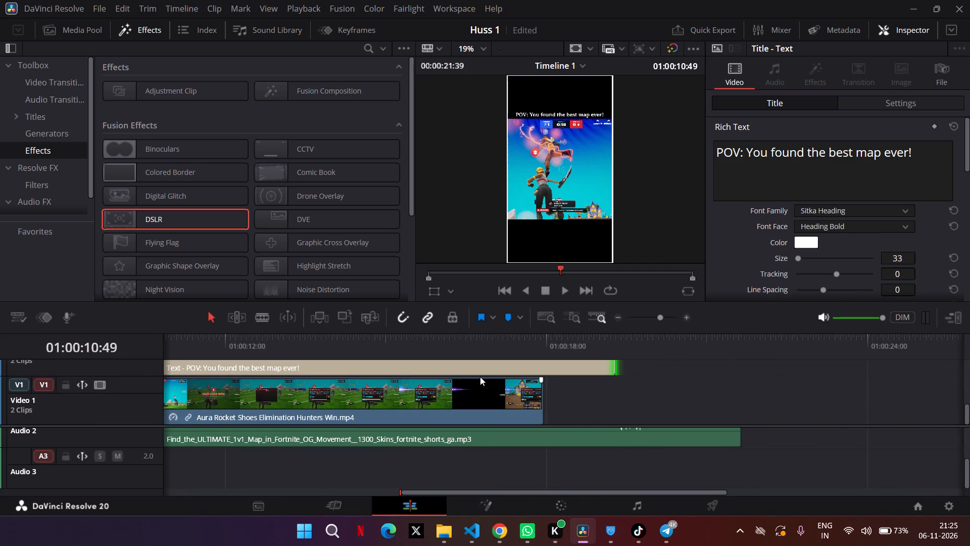
Play the ending from the "Hunters Win" section and step back frame by frame through the circular transition after the black screen.
left_click(285, 343)
key("space")
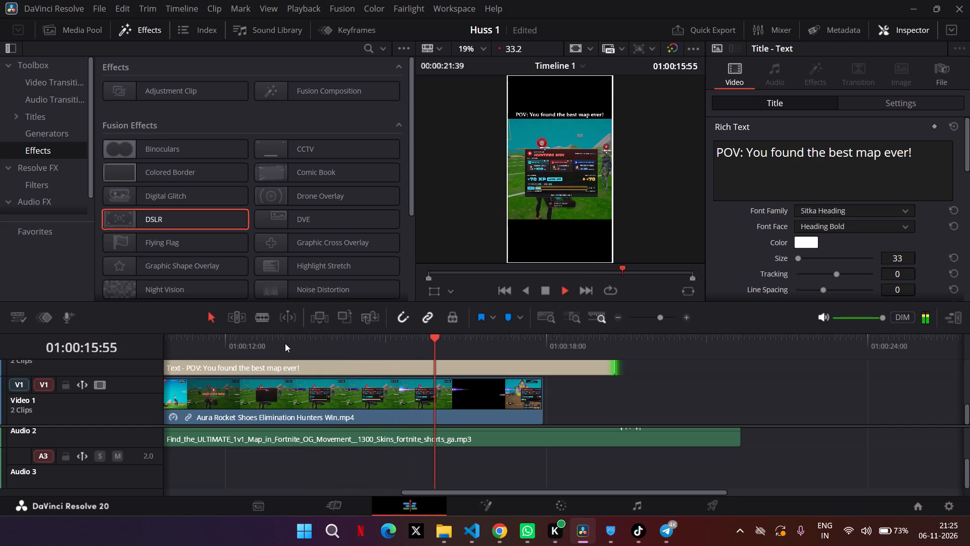
key("space")
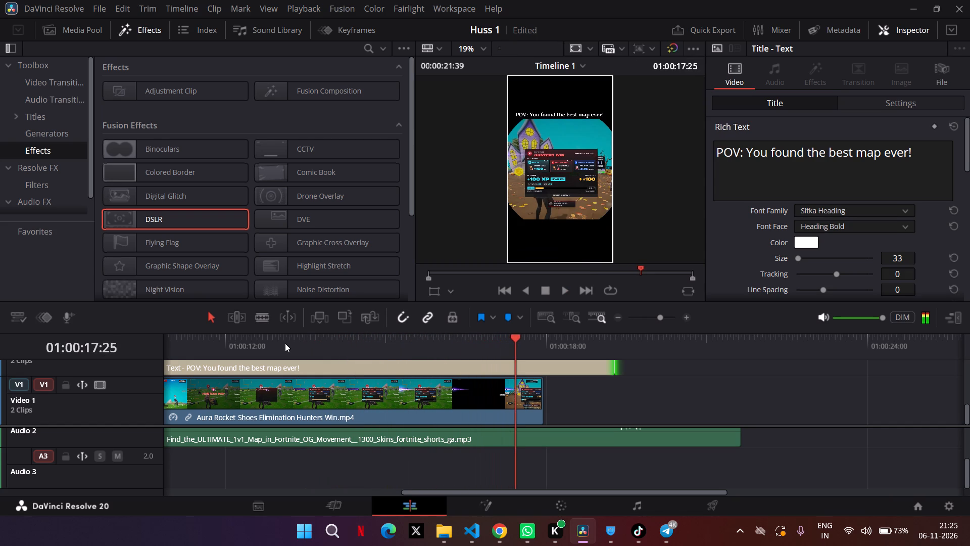
key("Left")
key("Left")
key("Left")
key("Left")
key("Left")
key("Left")
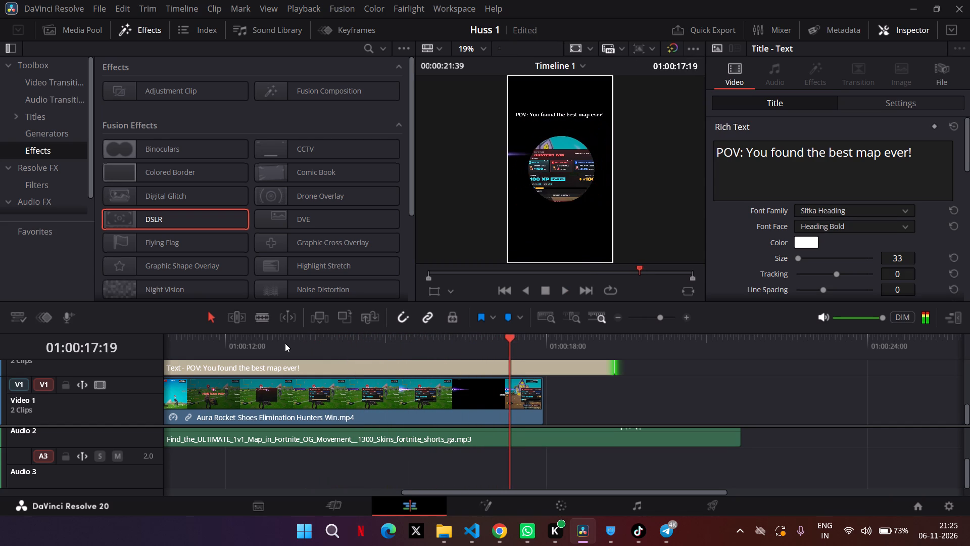
key("Left")
key("Left")
key("Left")
key("Left")
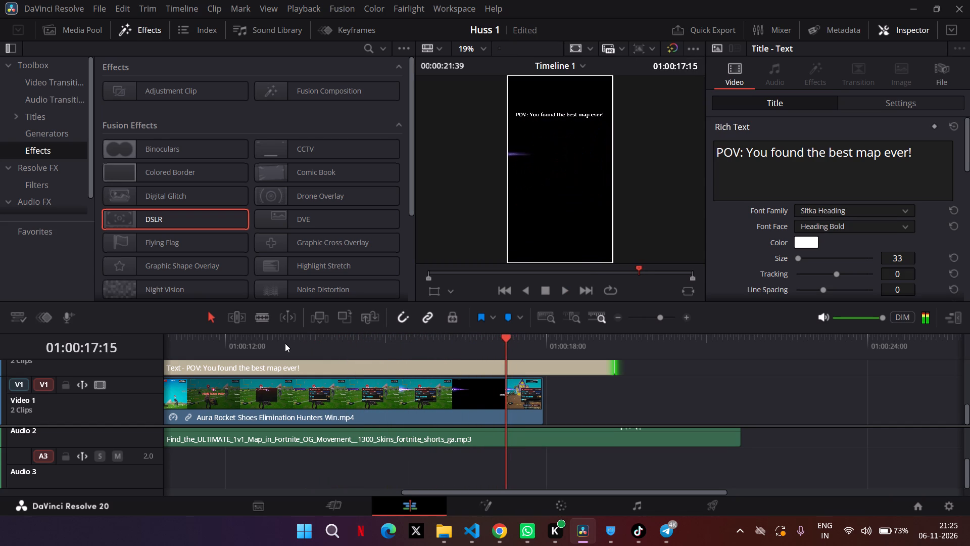
Trim the ends of the gameplay clip, the second POV text and the music to 01:00:16:58, within the black screen.
left_click(285, 343)
left_click(497, 338)
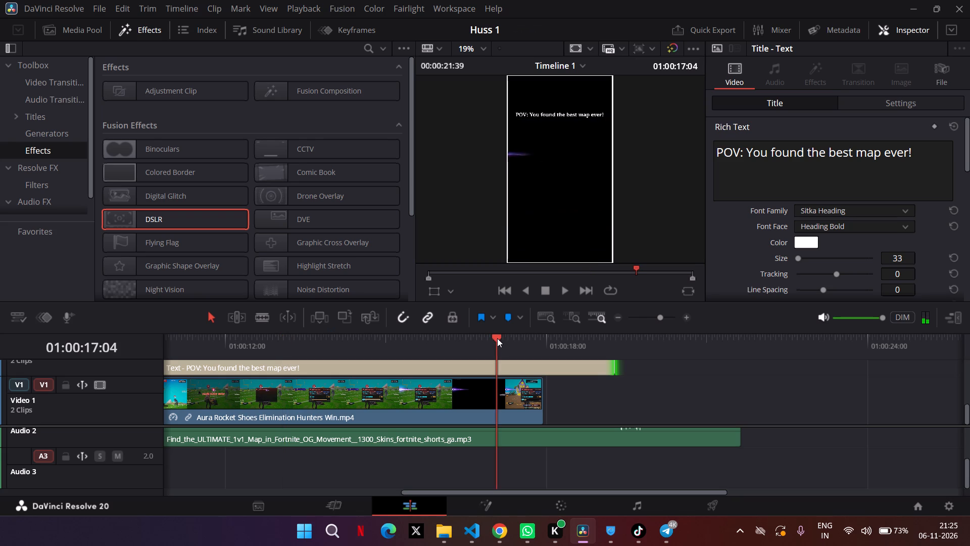
key("Left")
key("Left")
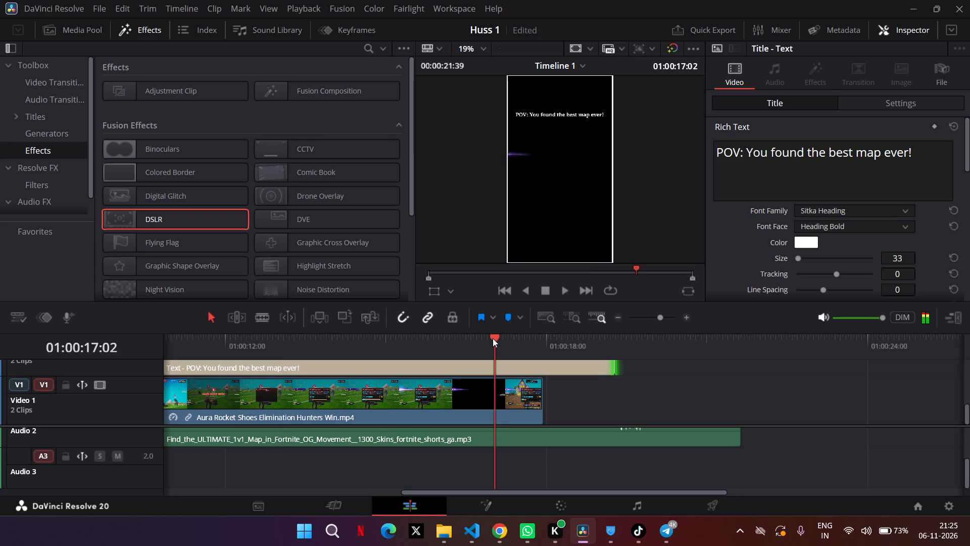
key("Left")
key("Left")
key("Left")
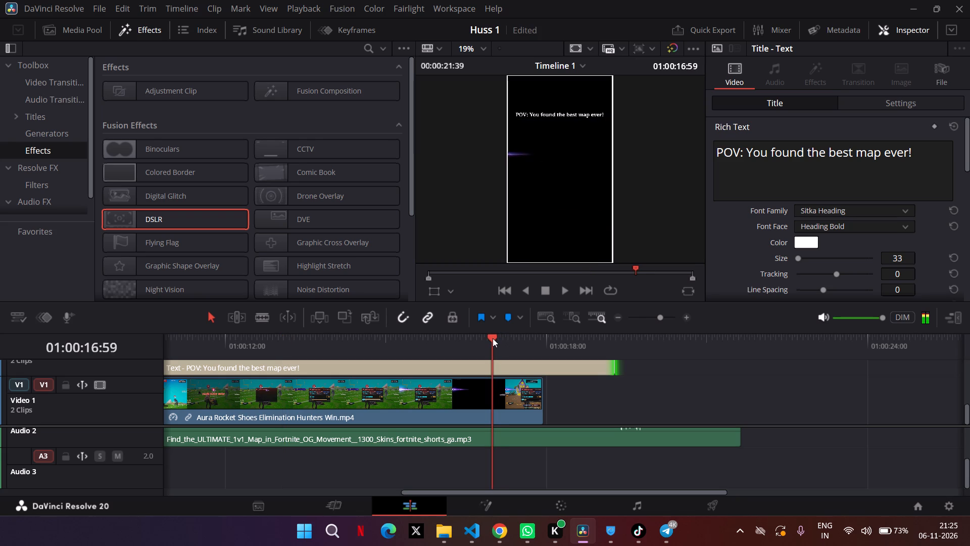
key("Left")
key("Left")
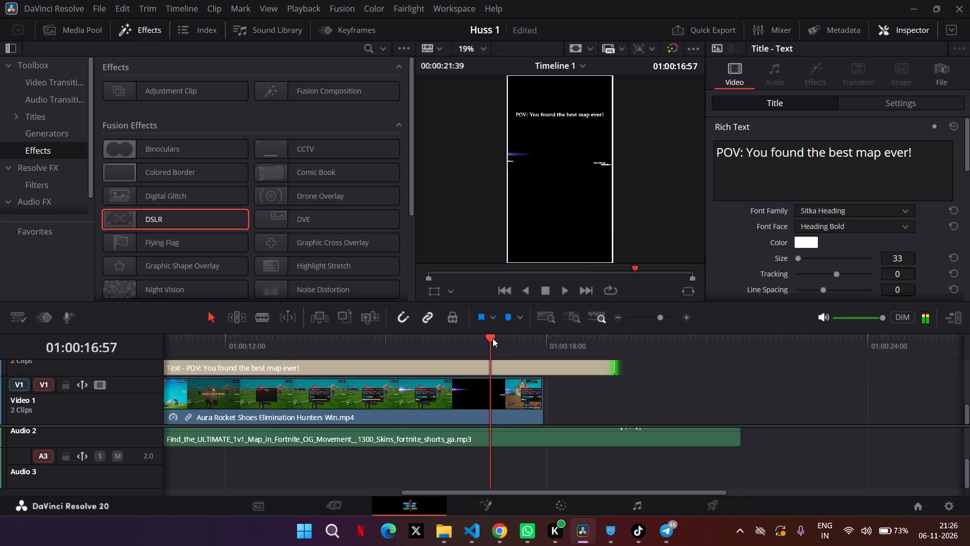
key("Right")
left_click(502, 384)
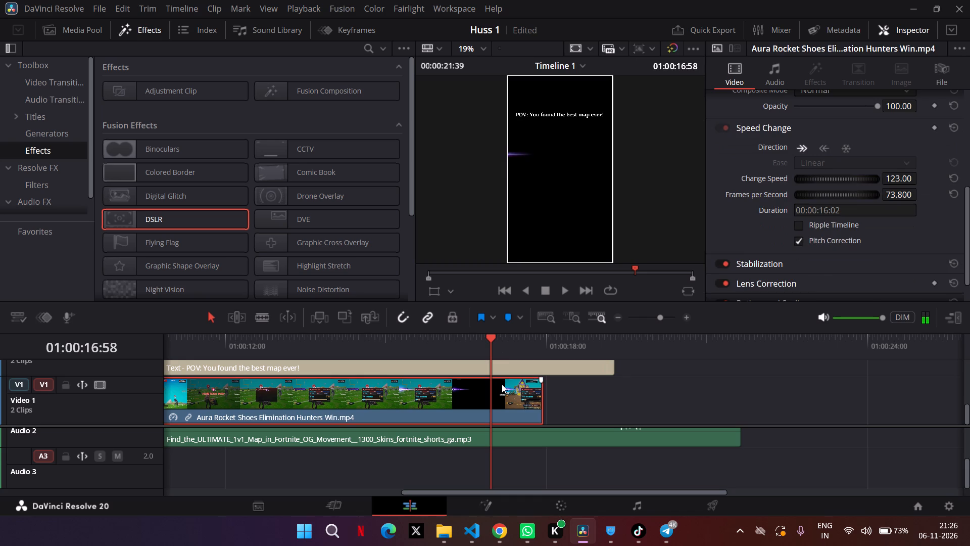
key("shift+braceright")
left_click(502, 370)
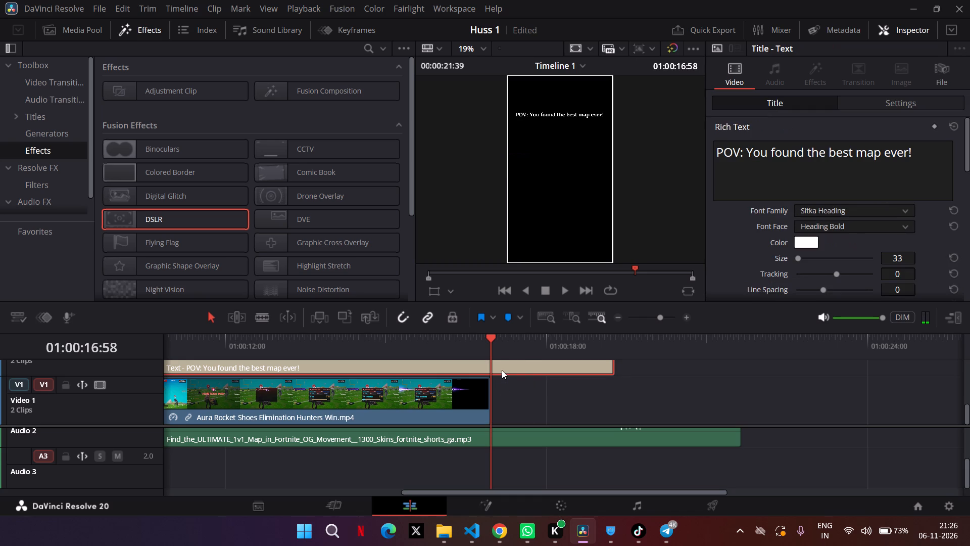
key("shift+braceright")
left_click(493, 435)
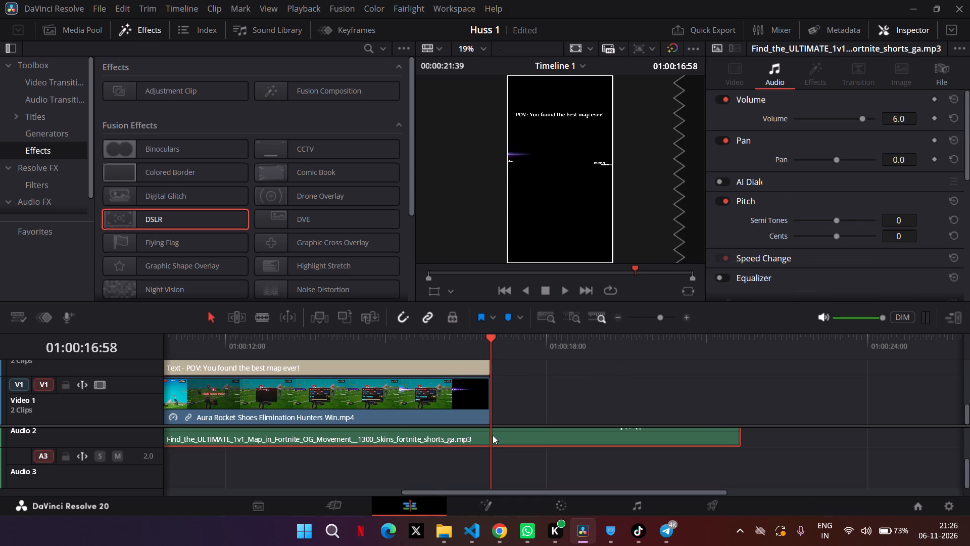
key("shift+braceright")
Quick-export the timeline with the H.264 Master preset to the Desktop as "Huss 1".
scroll(465, 449, "up", 2)
scroll(465, 449, "right", 3)
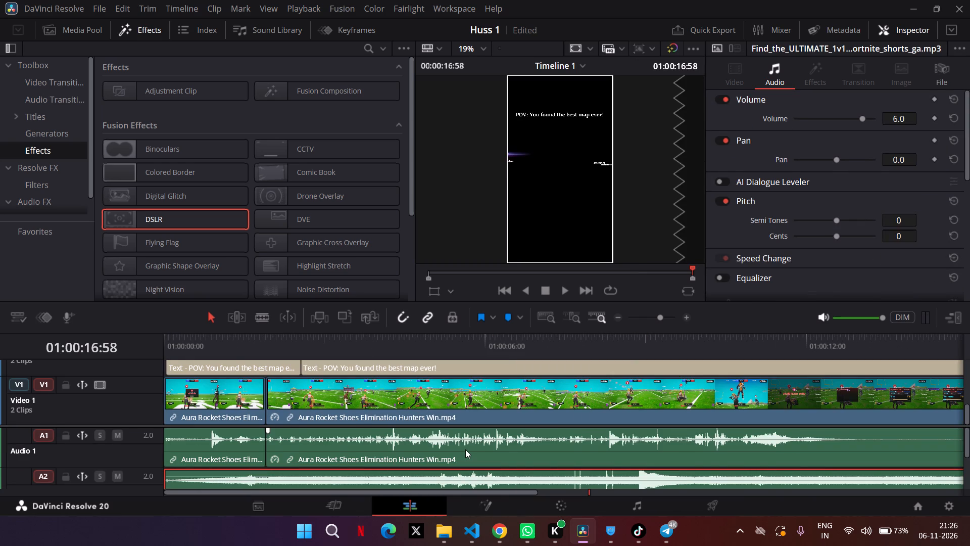
left_click(720, 35)
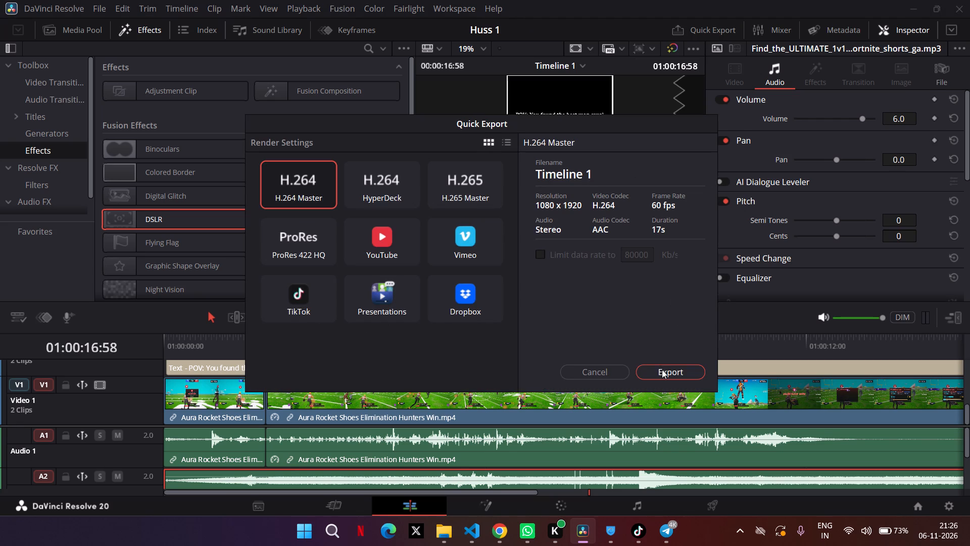
left_click(662, 370)
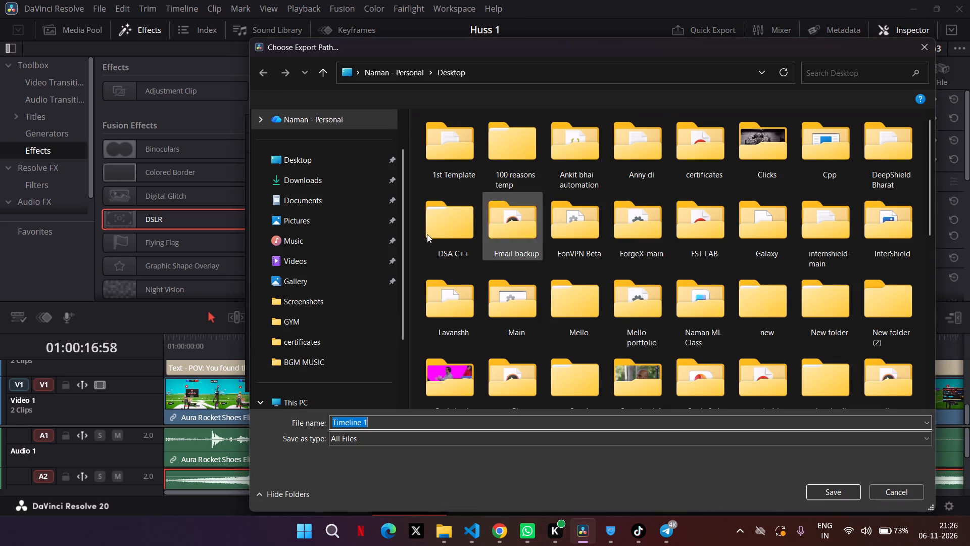
left_click(345, 161)
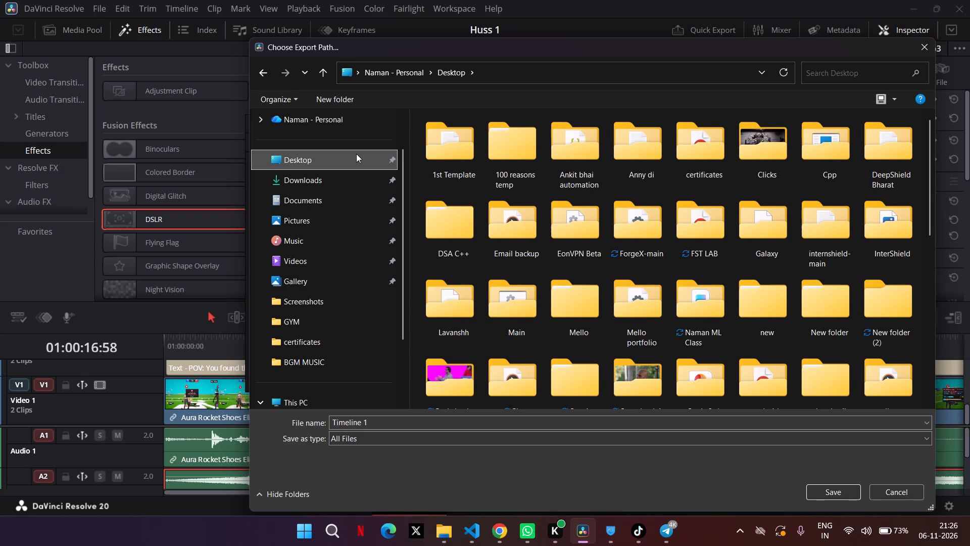
left_click(368, 422)
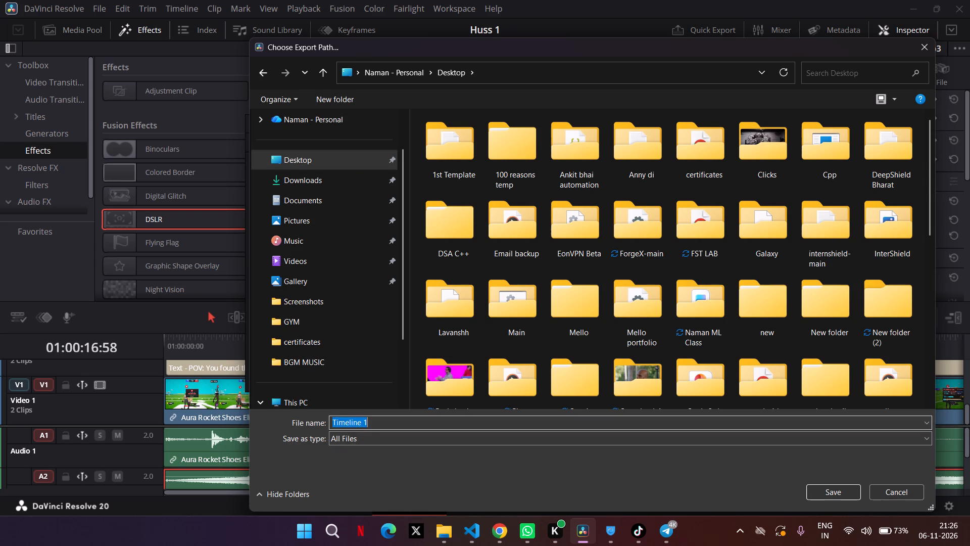
type("Huss 1")
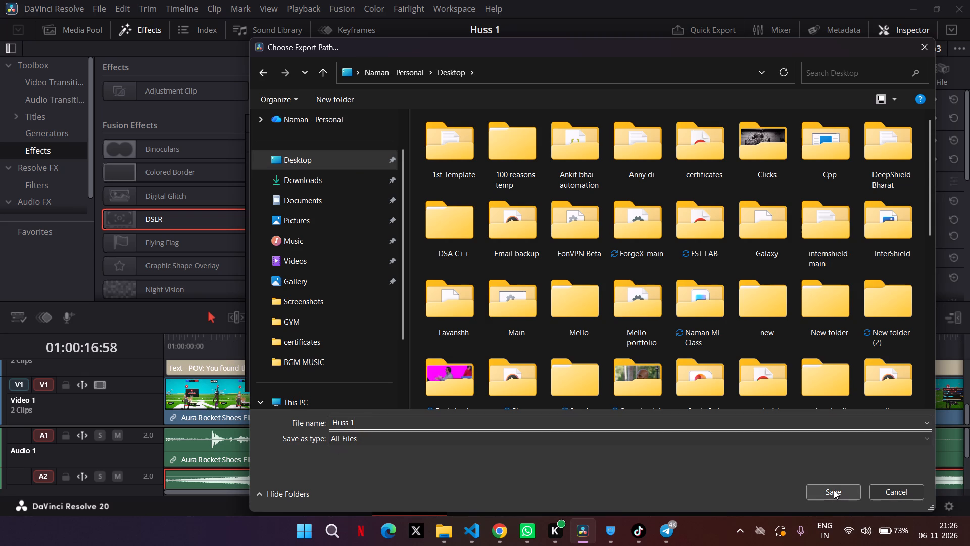
left_click(834, 490)
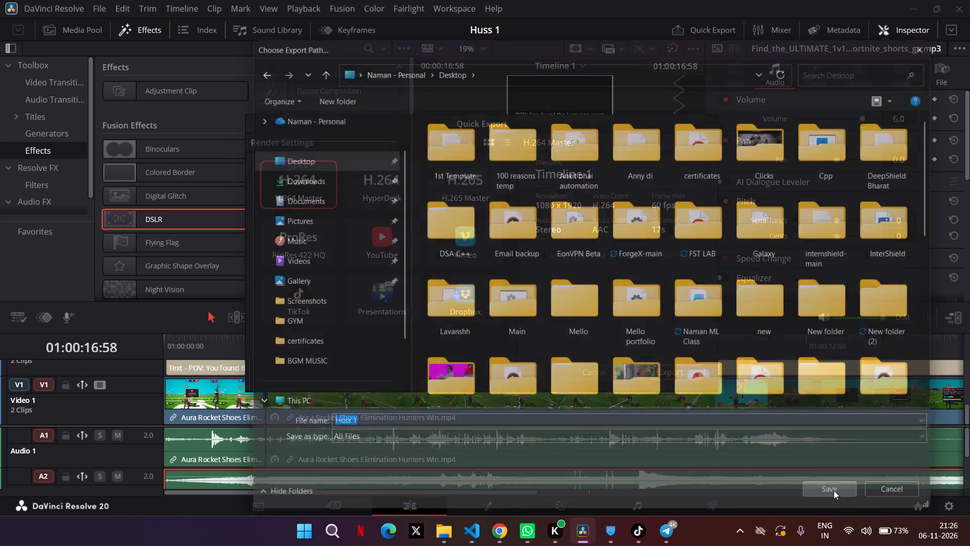
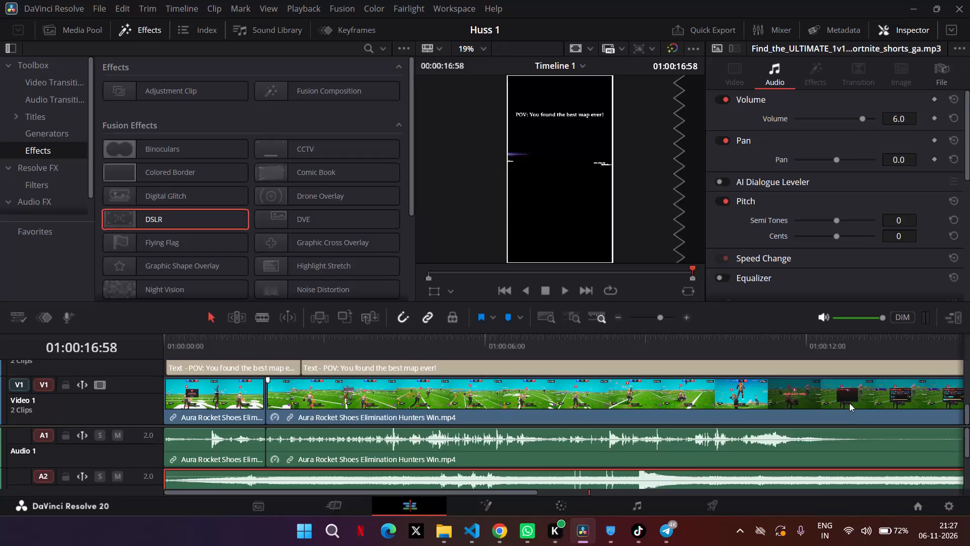
Open the exported "Huss 1" video from the desktop in Media Player and play it from the beginning to review it.
key("super+d")
double_click(353, 447)
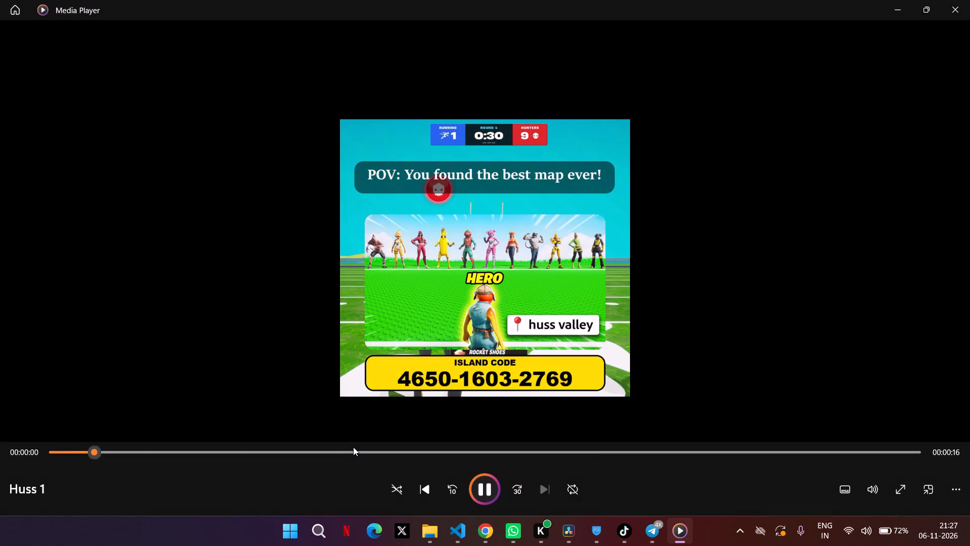
key("space")
key("Left")
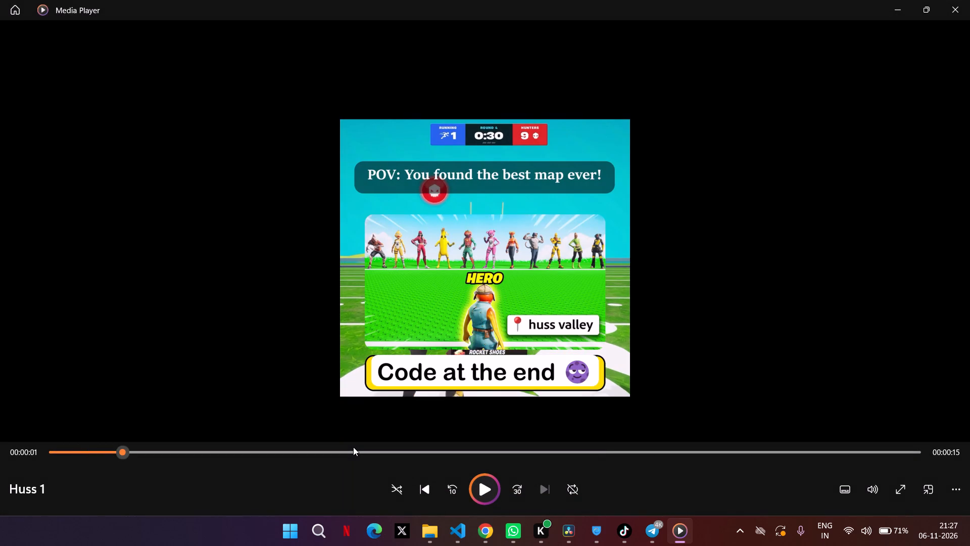
left_click_drag(80, 456, 30, 454)
key("space")
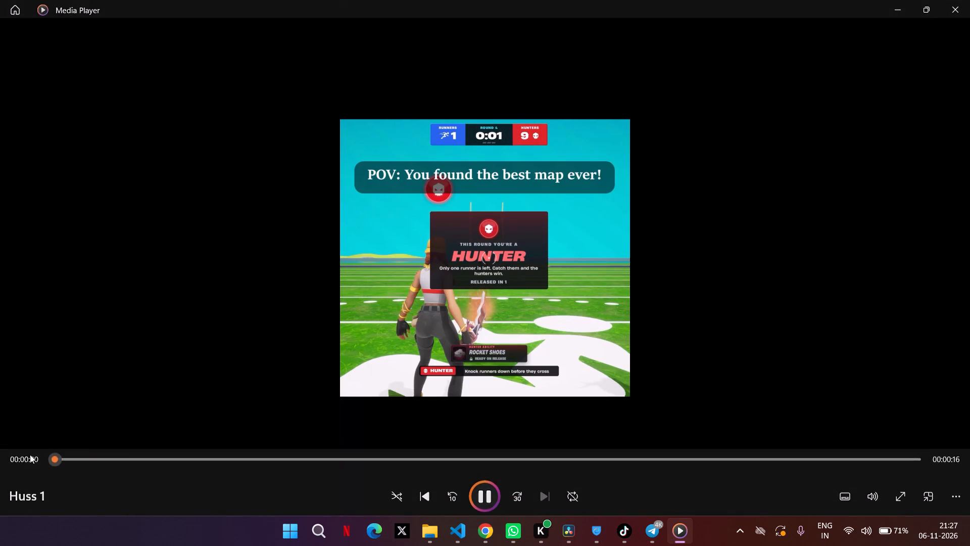
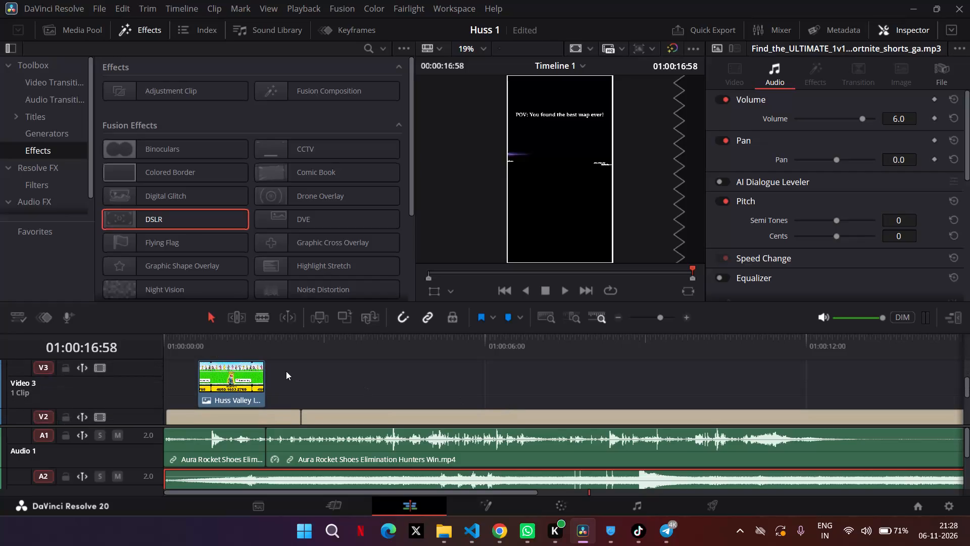
Add a Text title on track V3 at 01:00:05:34, over the gameplay, reading "Let's see who wins!".
left_click(253, 344)
key("space")
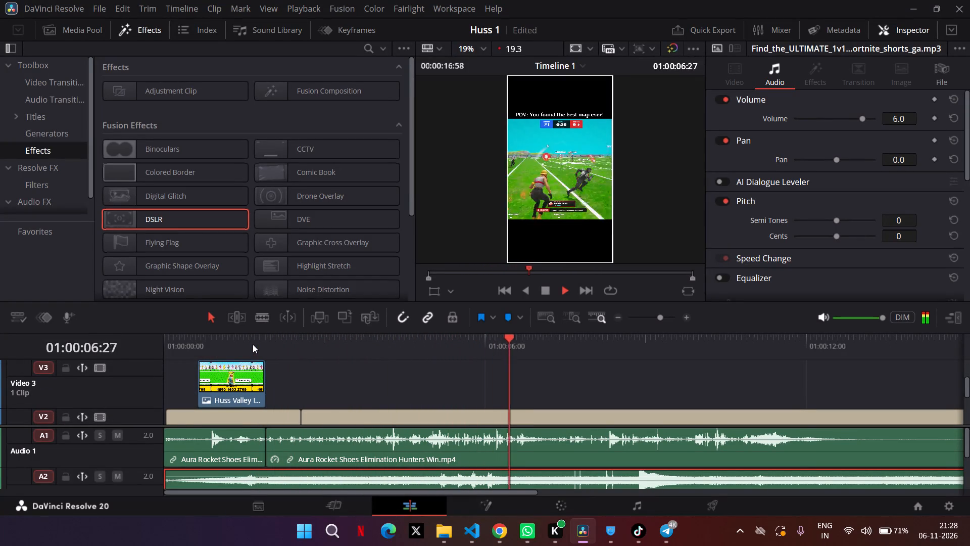
key("space")
left_click(276, 348)
key("space")
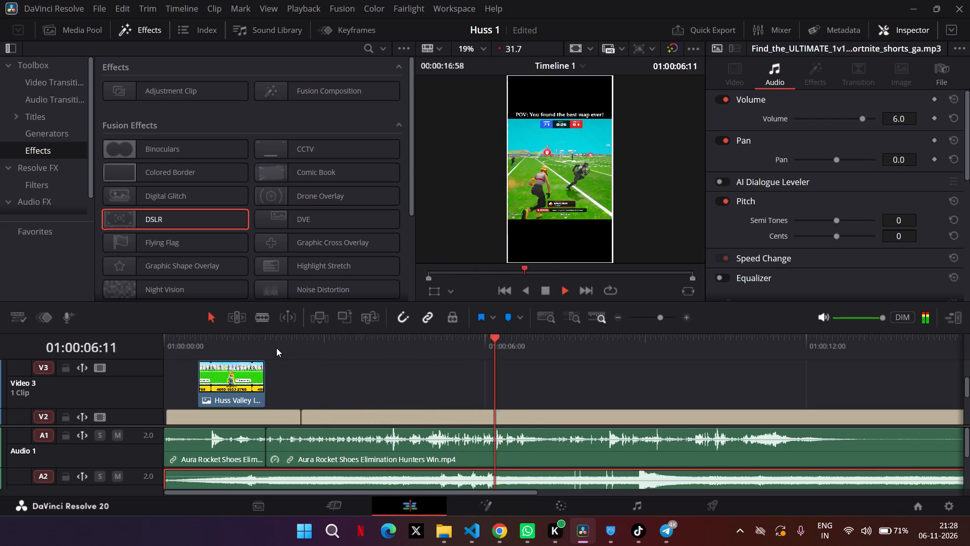
key("space")
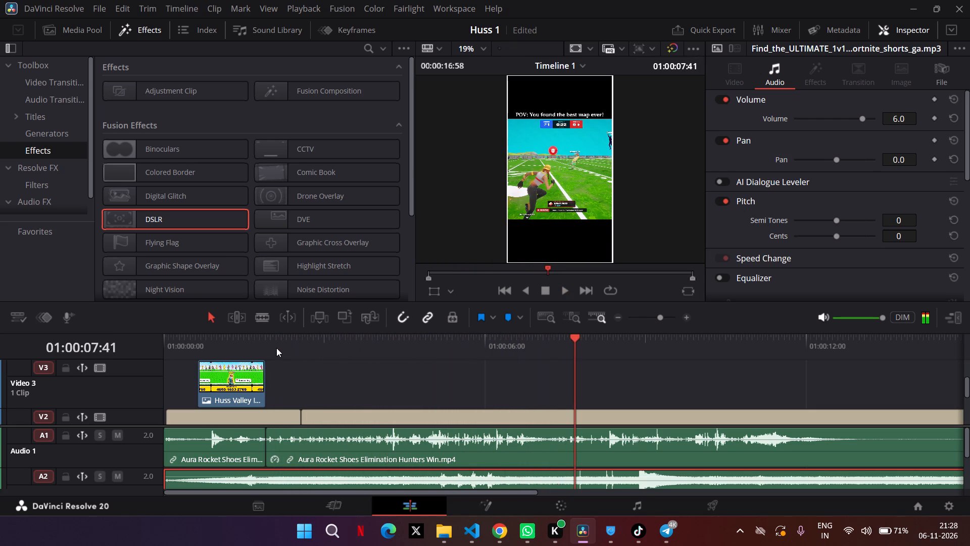
left_click(462, 343)
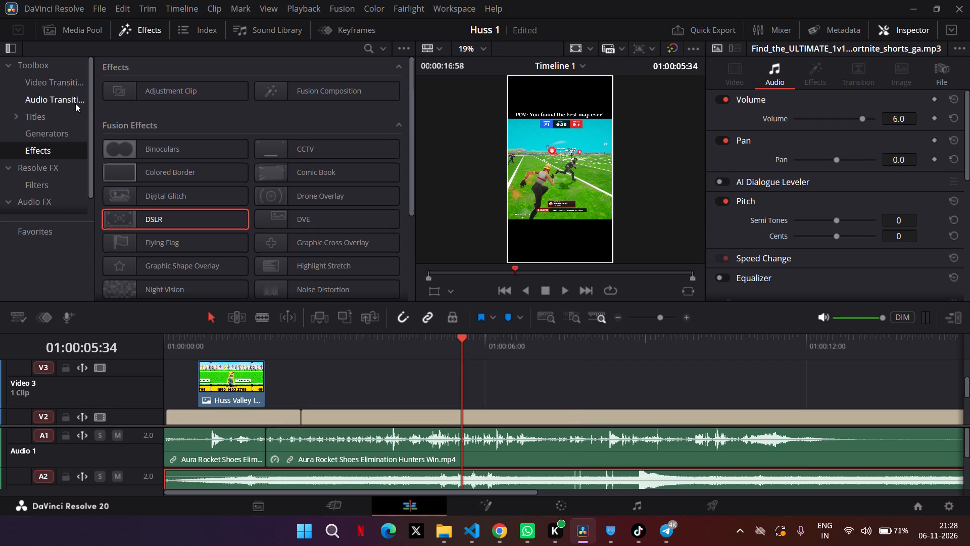
left_click(52, 116)
left_click_drag(334, 135, 463, 331)
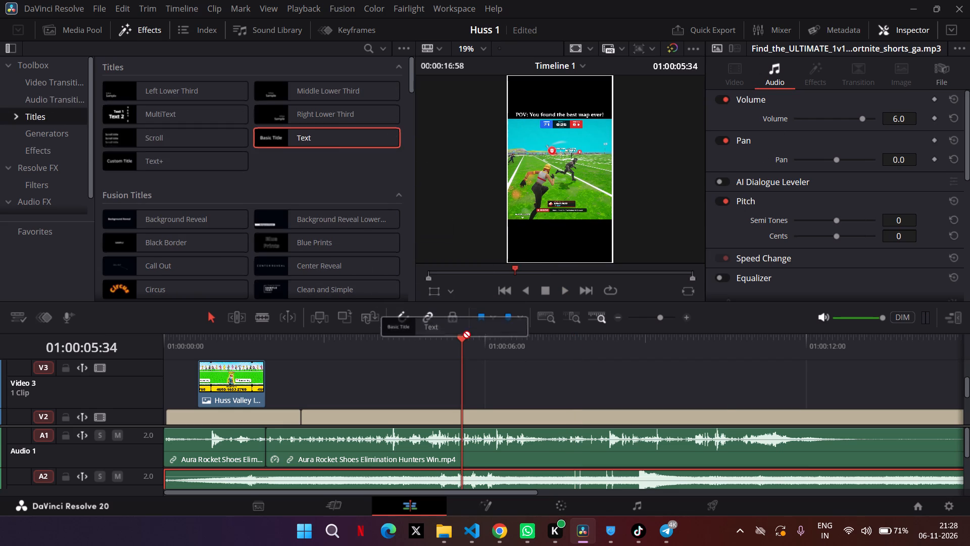
left_click_drag(463, 331, 460, 372)
left_click(503, 382)
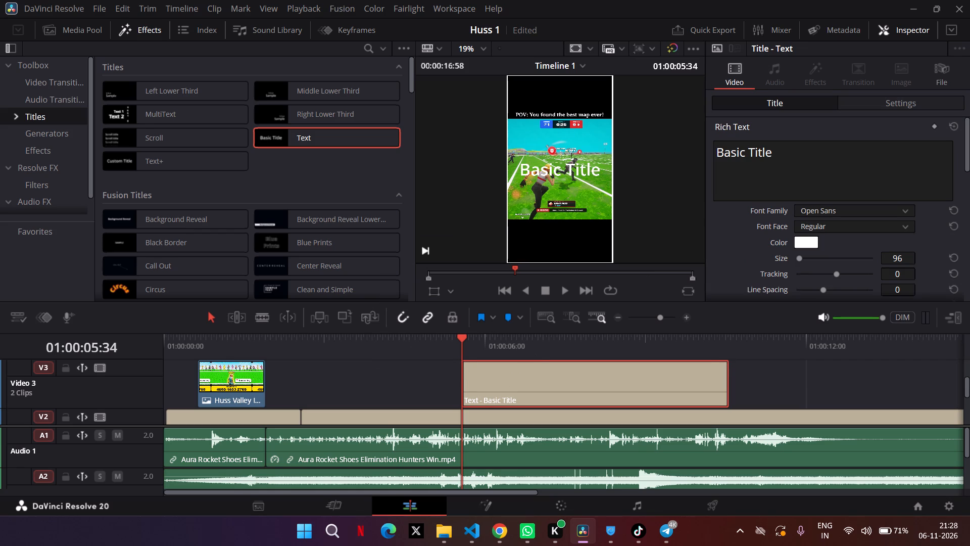
left_click_drag(788, 153, 646, 150)
type("Let's see who wins!")
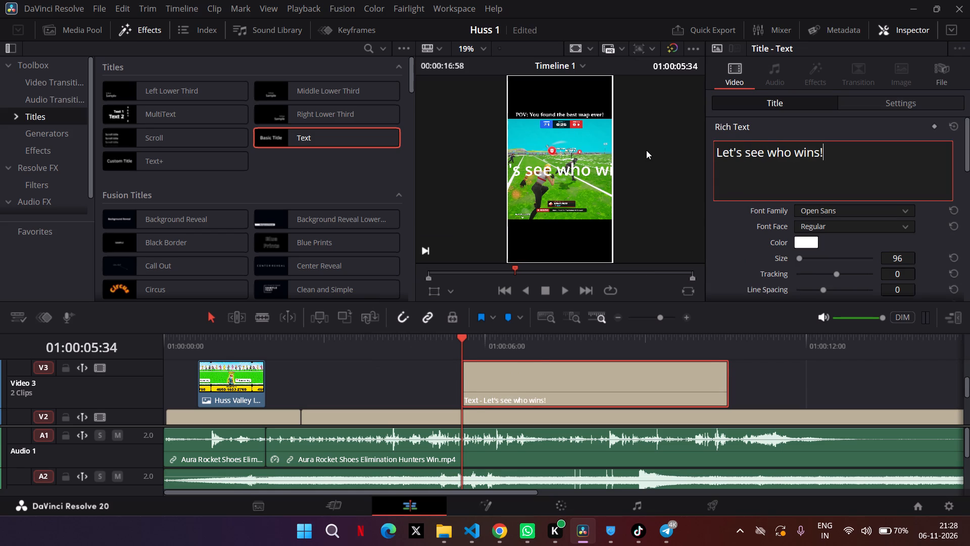
Set the "Let's see who wins!" caption's font to Sitka Heading with the Heading Bold face, matching the POV caption.
left_click(844, 206)
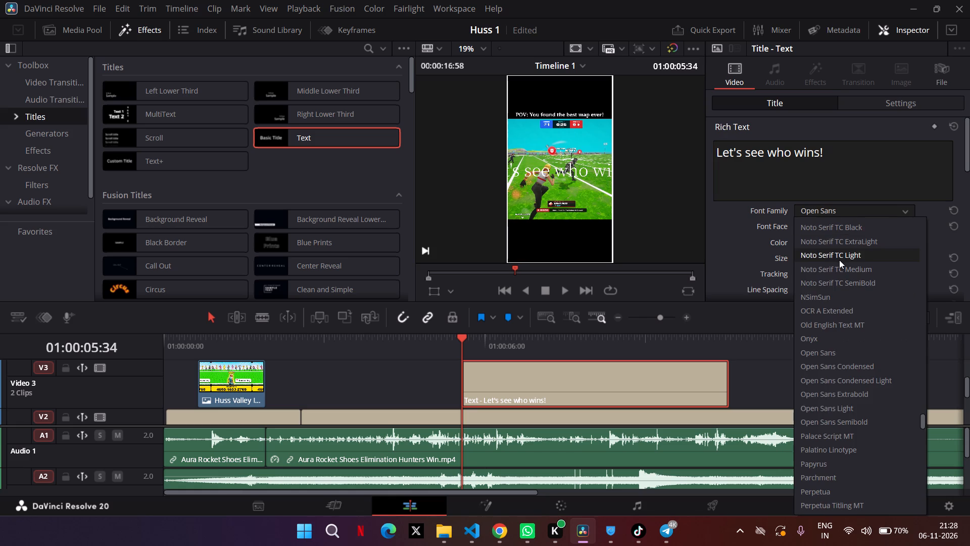
left_click(277, 415)
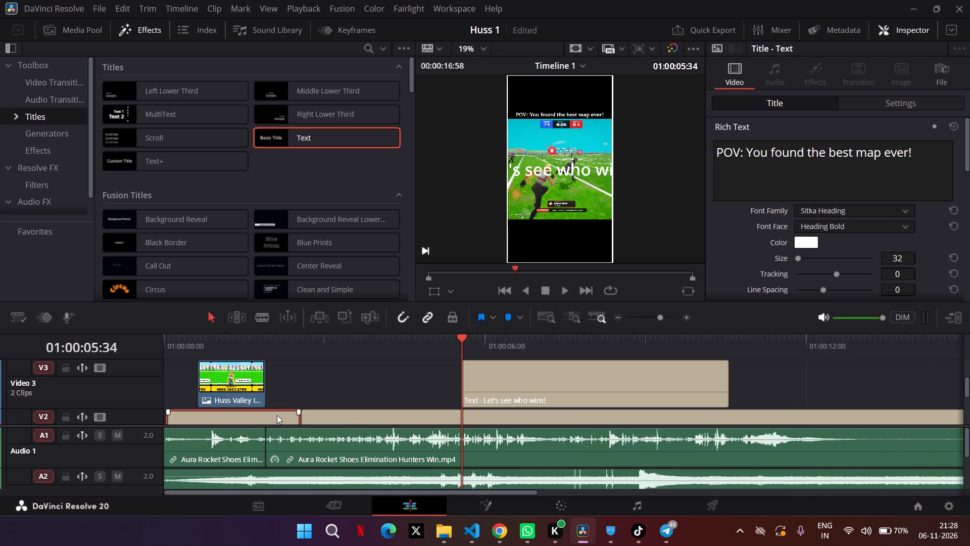
left_click(357, 415)
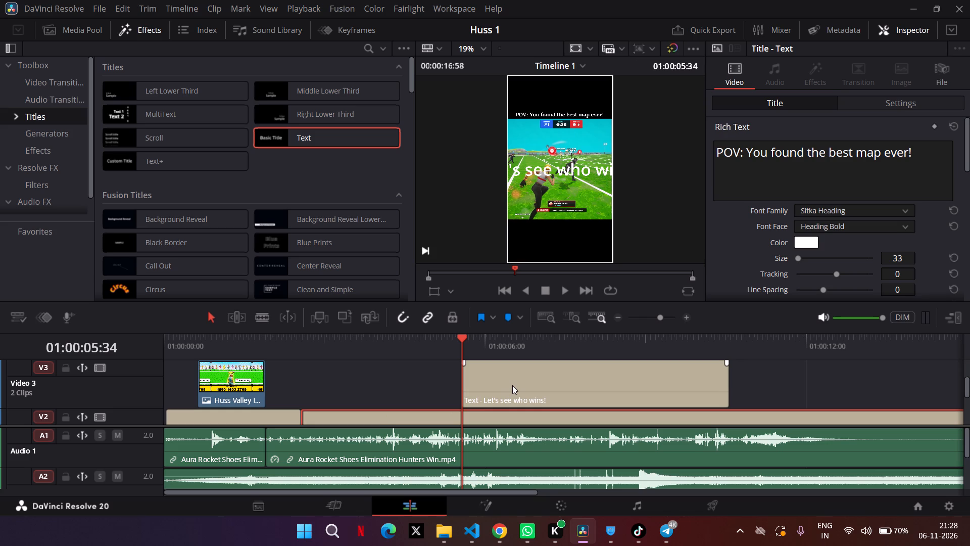
left_click(512, 385)
left_click(846, 213)
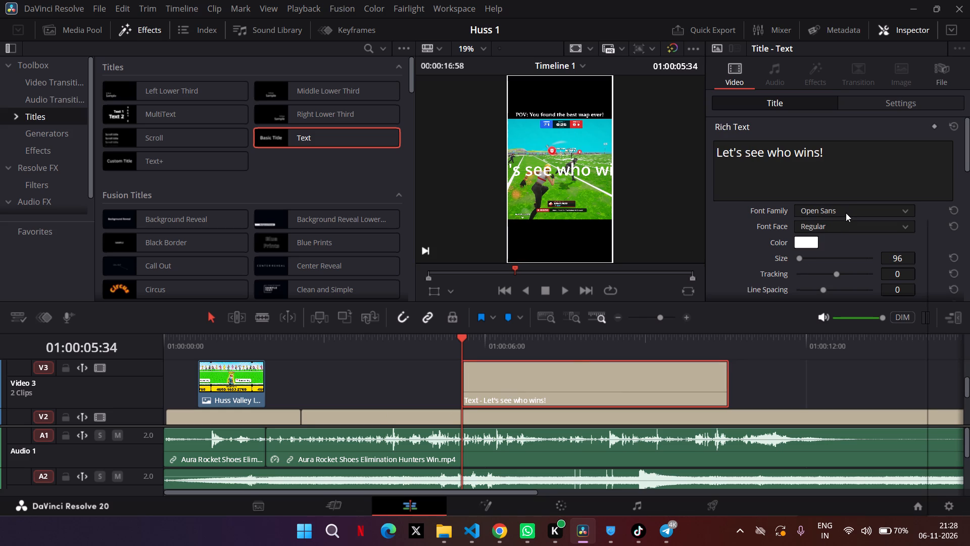
key("s")
scroll(834, 412, "down", 1)
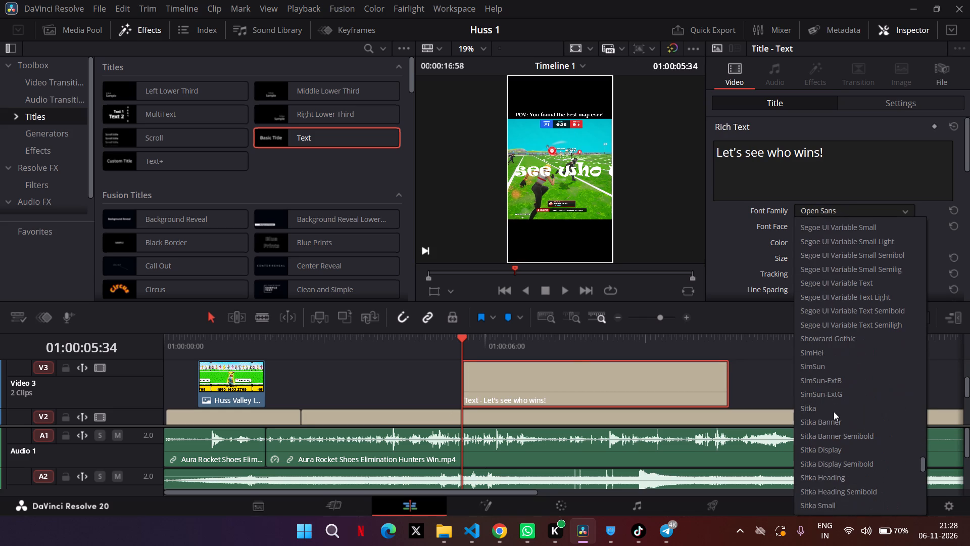
scroll(834, 412, "down", 1)
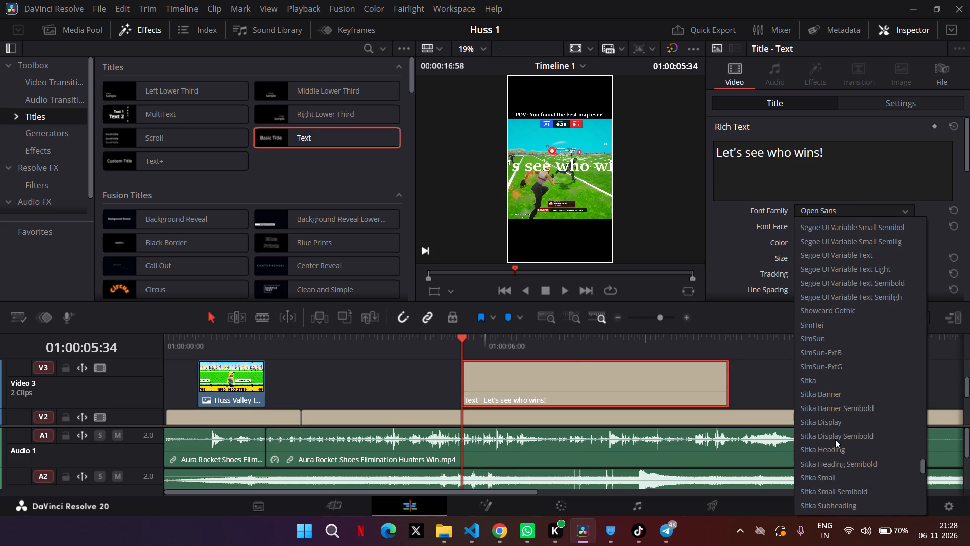
left_click(830, 446)
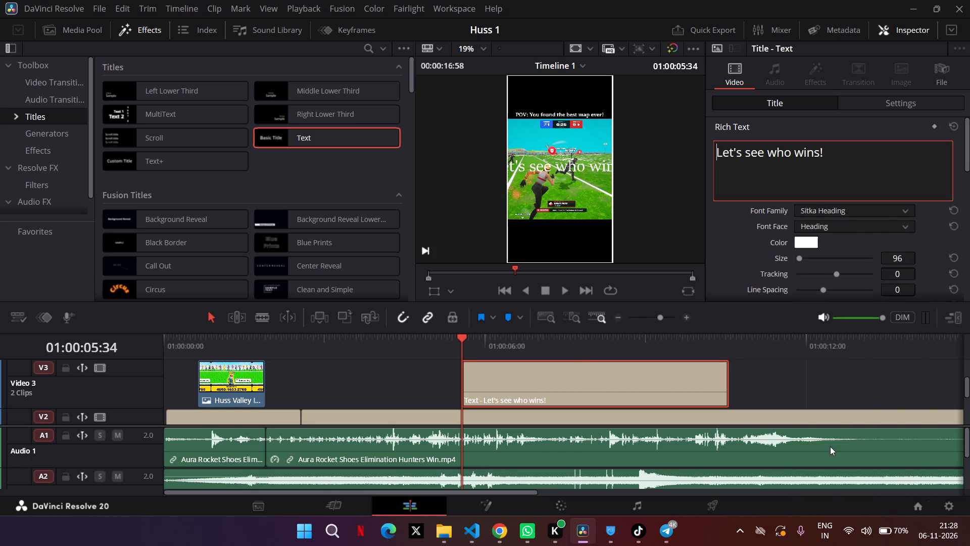
left_click(841, 225)
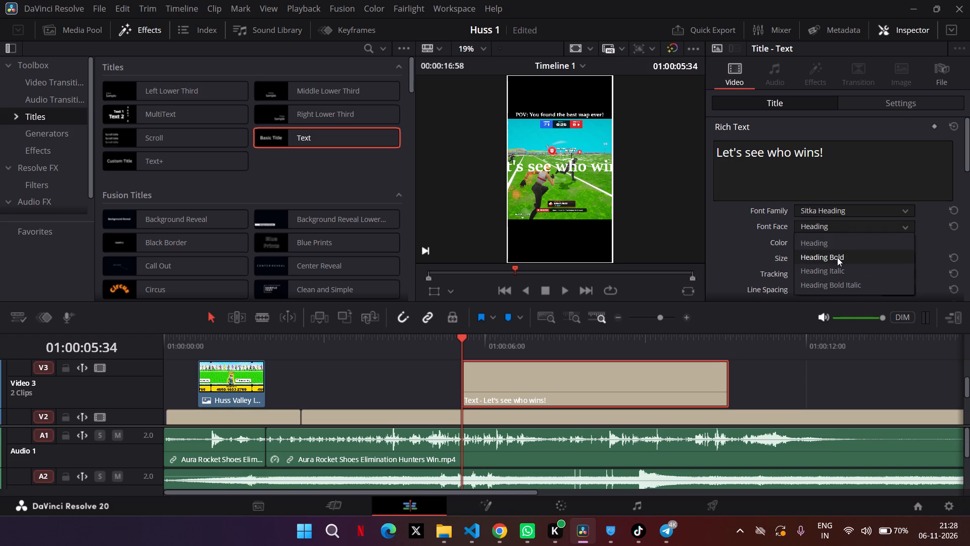
left_click(837, 257)
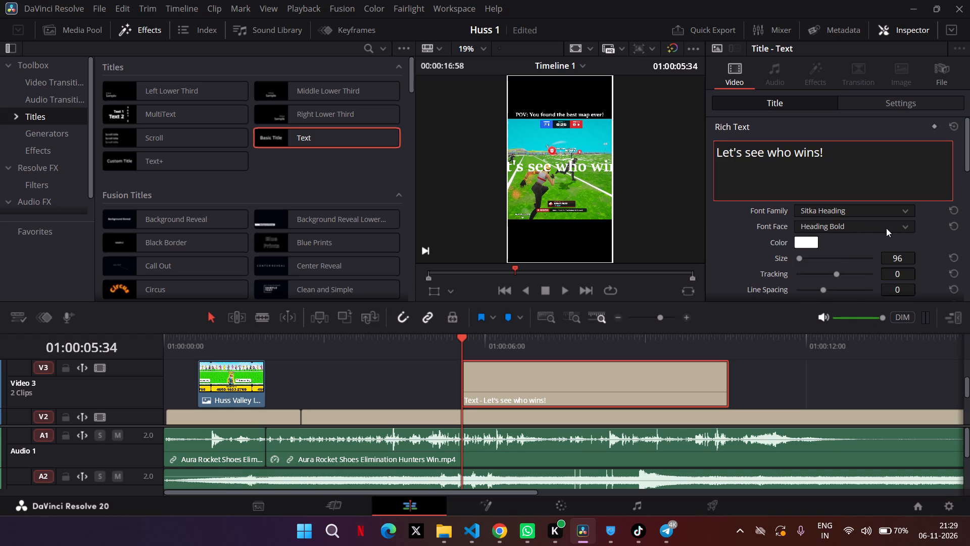
Reduce the "Let's see who wins!" caption's font size to 48, previewing it over the gameplay.
left_click_drag(904, 258, 878, 259)
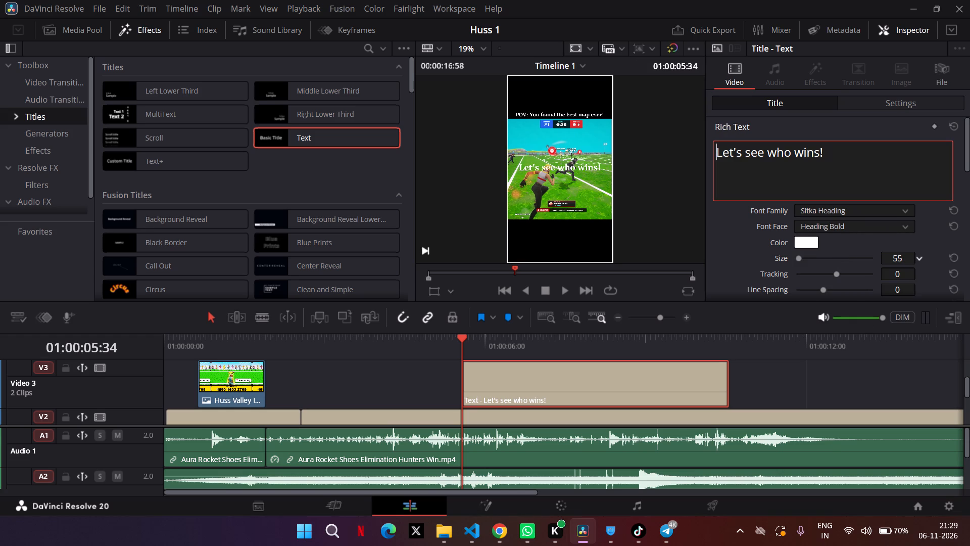
left_click_drag(878, 259, 877, 259)
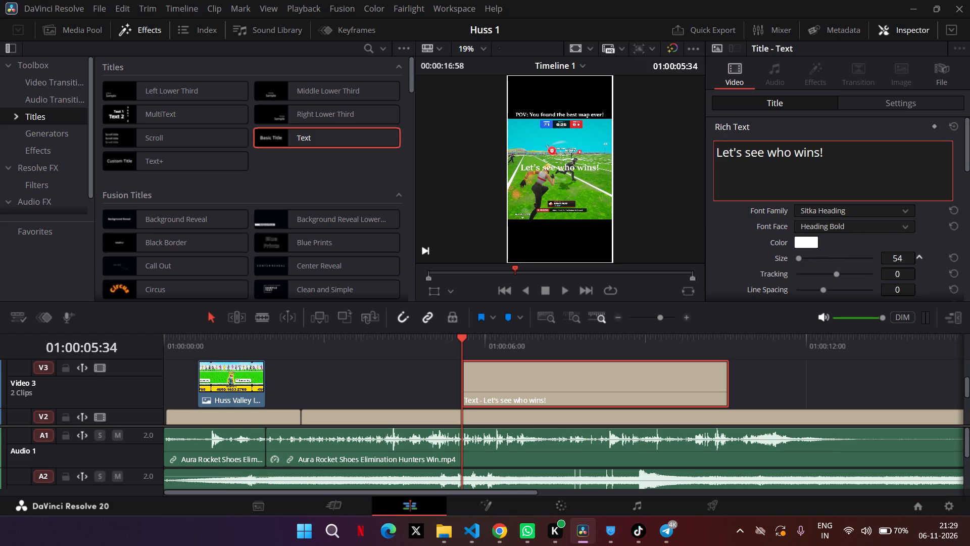
left_click_drag(877, 259, 875, 259)
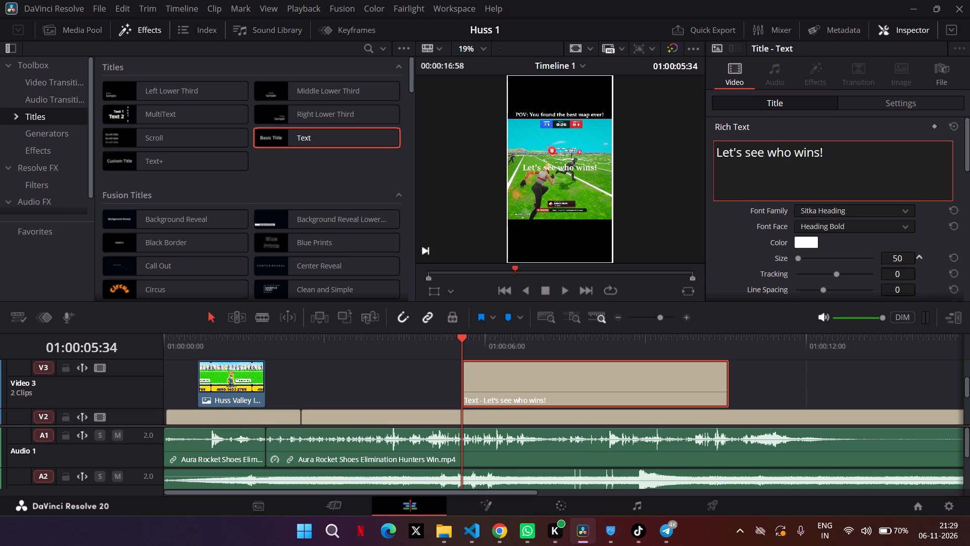
left_click_drag(875, 259, 876, 259)
scroll(876, 259, "down", 1)
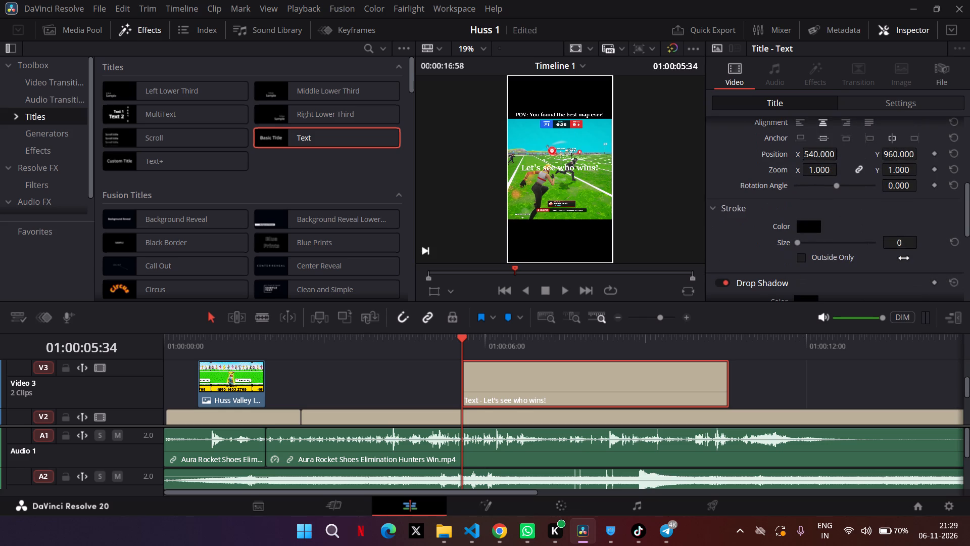
left_click(428, 341)
key("space")
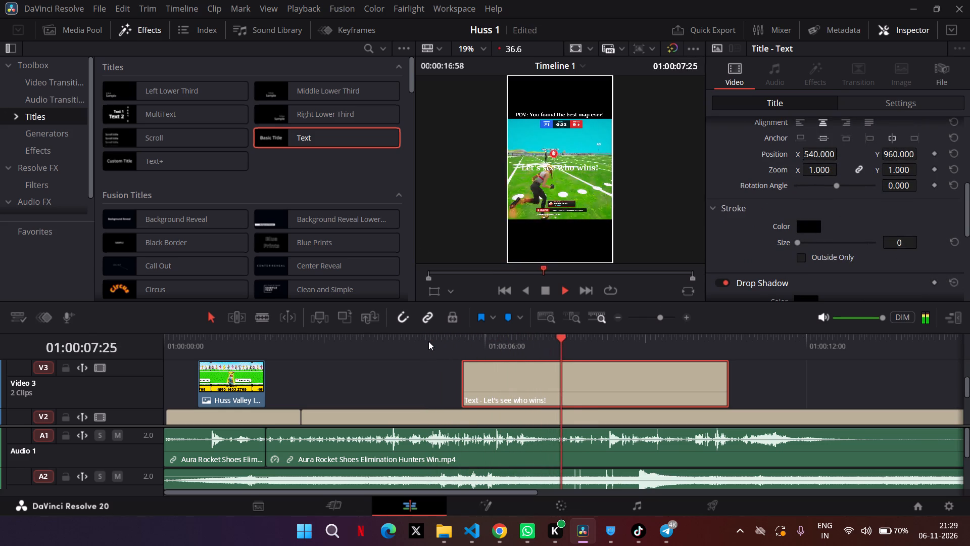
key("space")
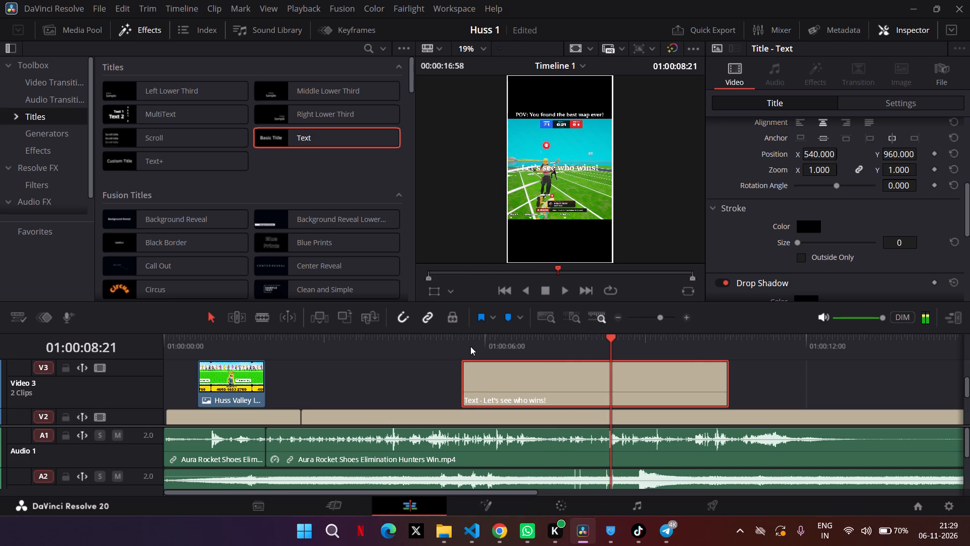
scroll(891, 204, "up", 3)
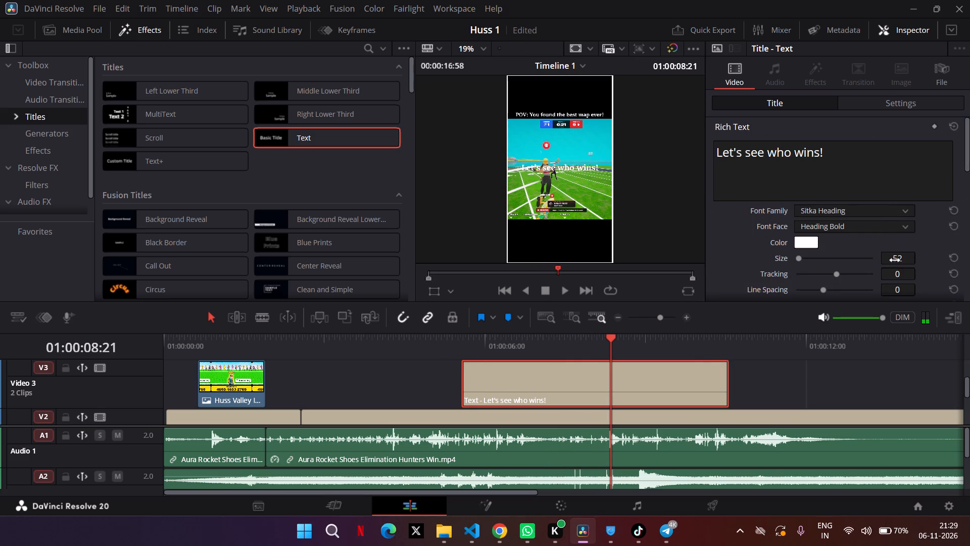
left_click(903, 260)
Lower the "Let's see who wins!" caption in the frame by setting its Y position to 870.
scroll(901, 259, "down", 1)
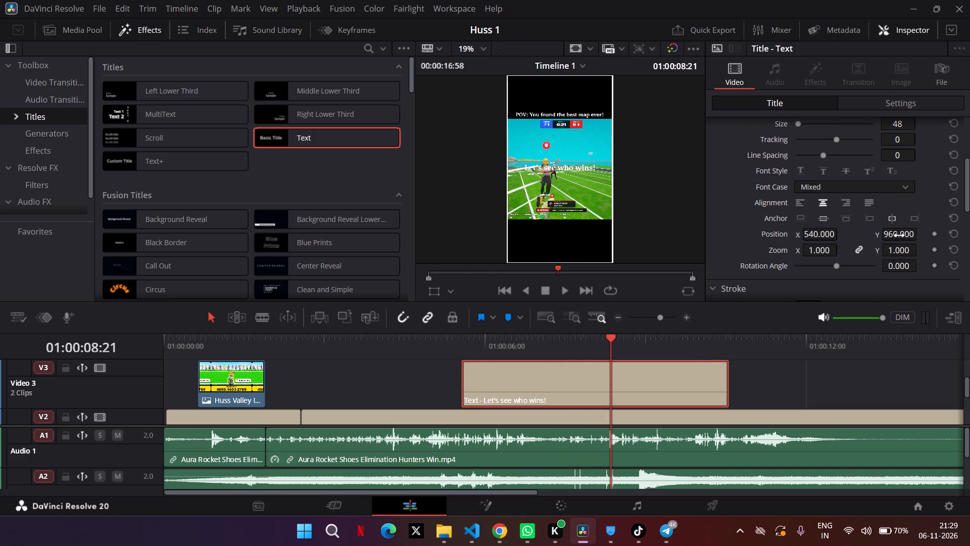
left_click_drag(899, 236, 807, 227)
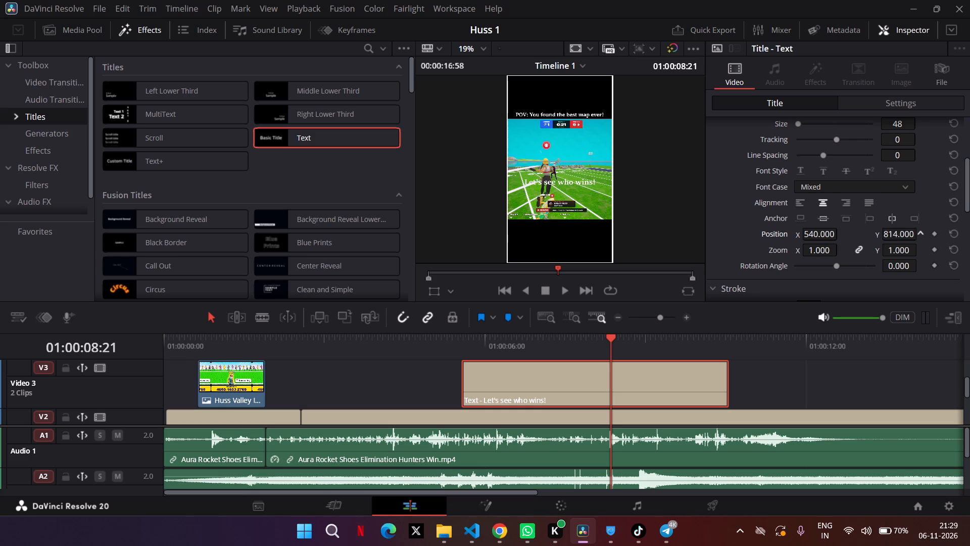
left_click_drag(807, 227, 850, 257)
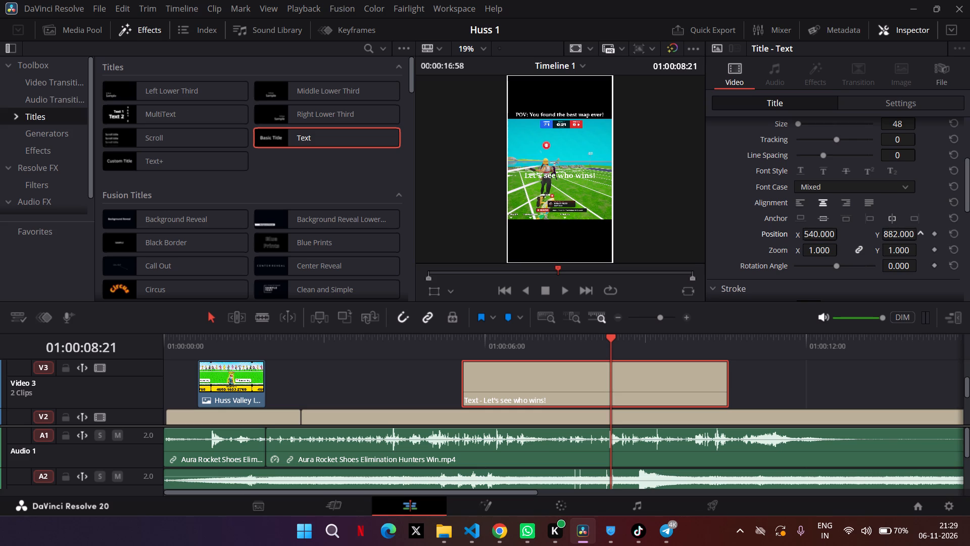
left_click_drag(850, 257, 843, 255)
Play through the "Let's see who wins!" caption and trim its end to 01:00:07:31.
left_click(433, 353)
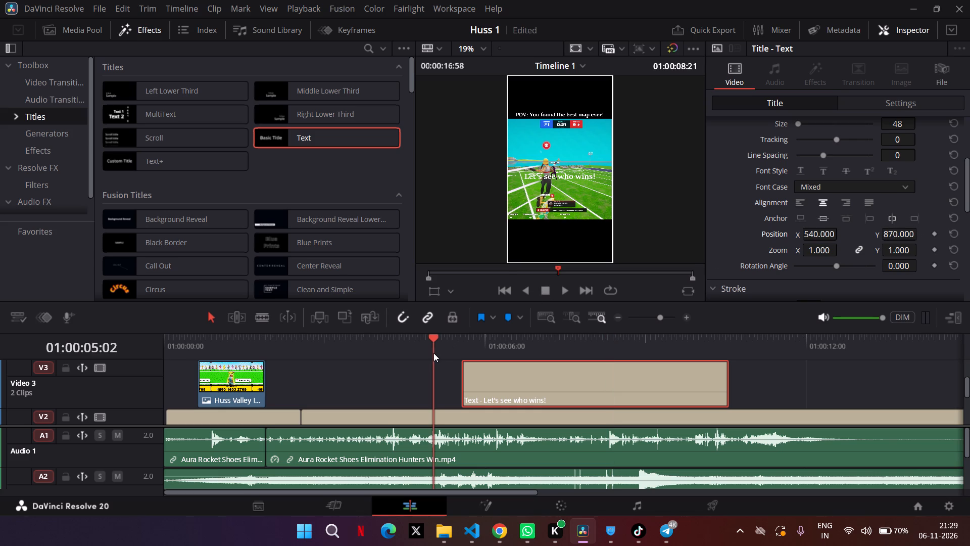
key("space")
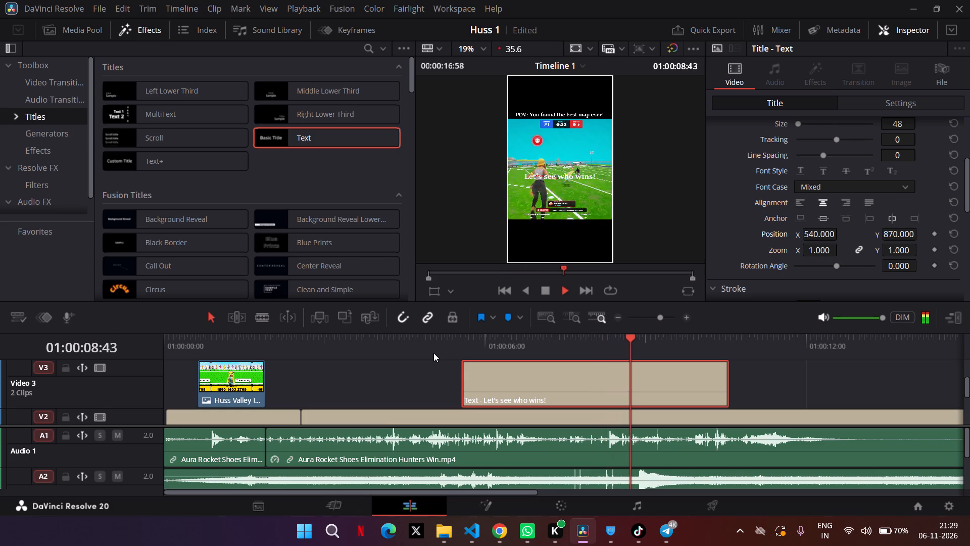
key("space")
left_click(424, 349)
key("space")
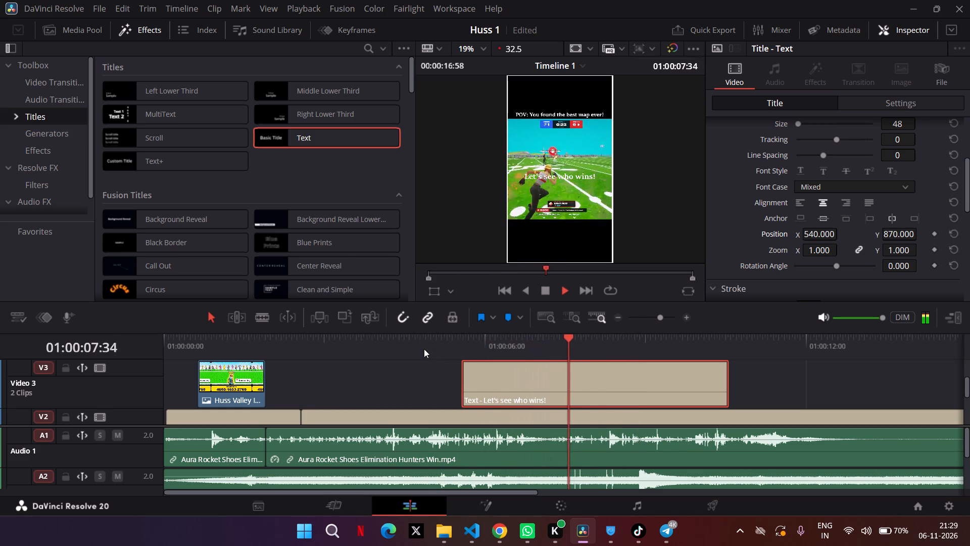
key("space")
left_click(566, 341)
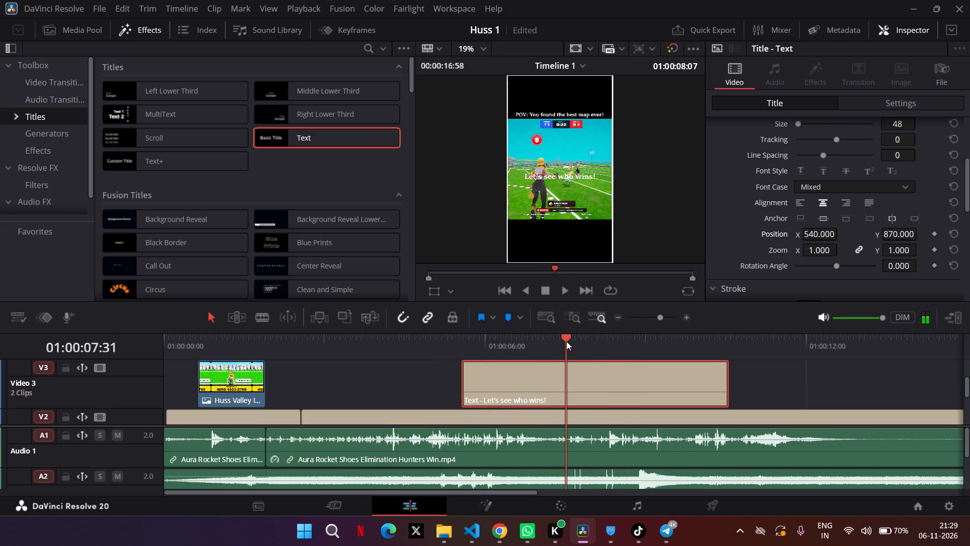
key("shift+braceright")
Play the rest of the gameplay to examine the ending, then park the playhead on the "Hunters Win" moment at 01:00:12:23.
left_click(530, 340)
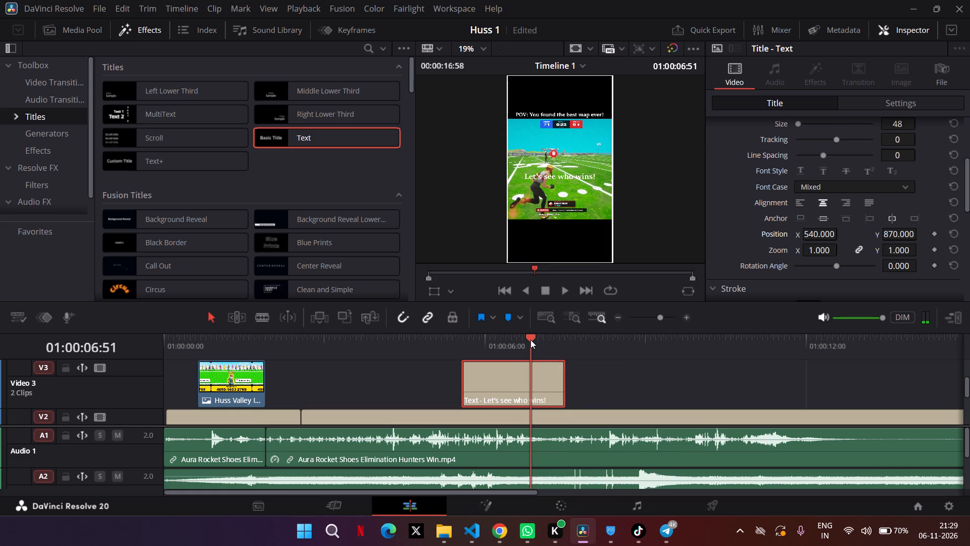
key("space")
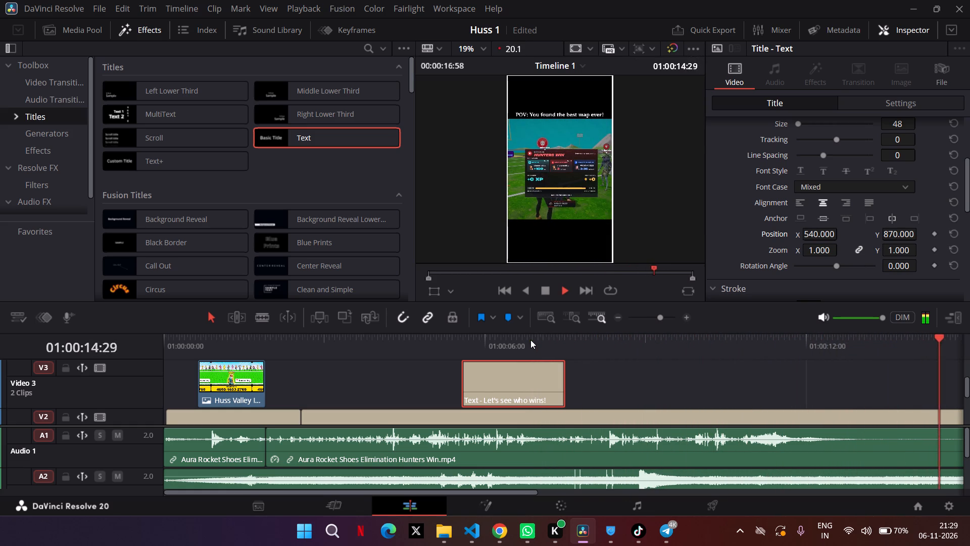
key("space")
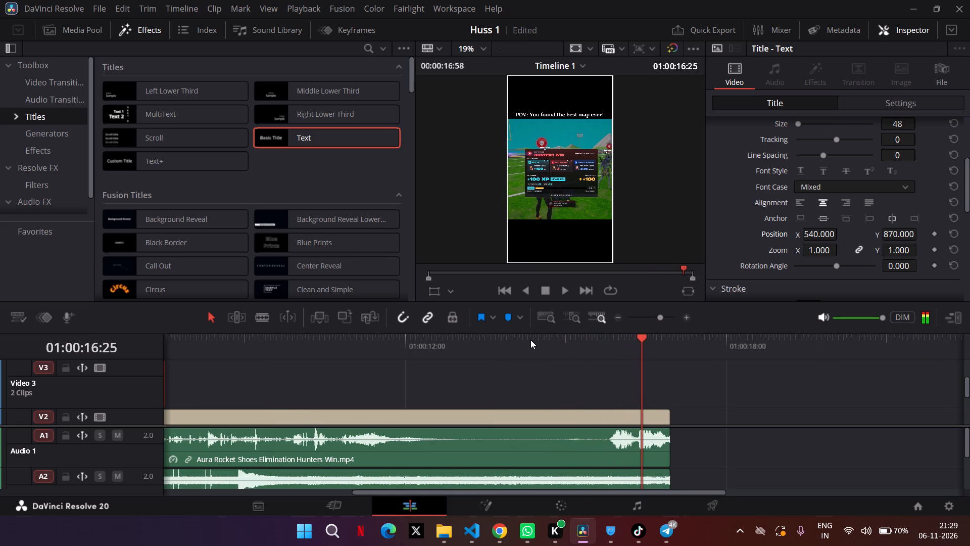
scroll(404, 359, "right", 1)
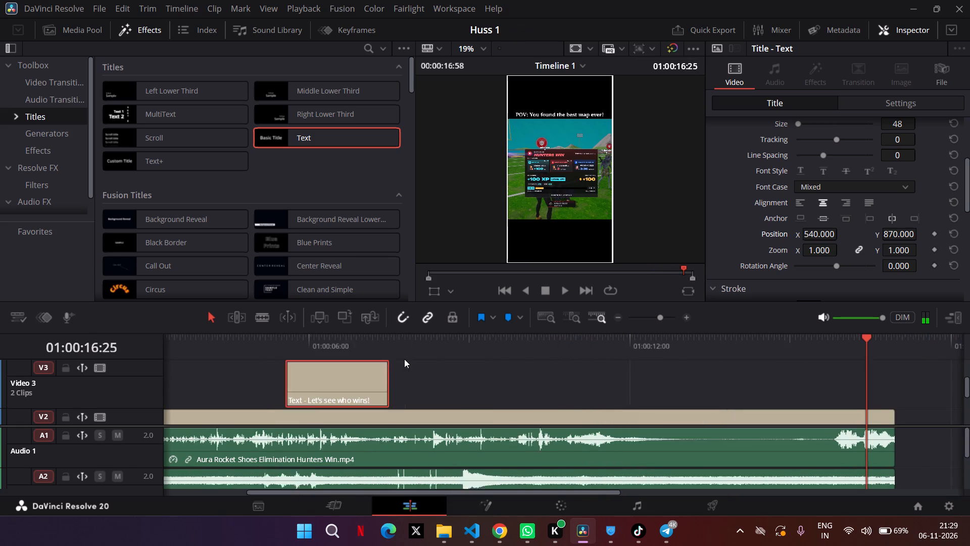
scroll(404, 359, "right", 1)
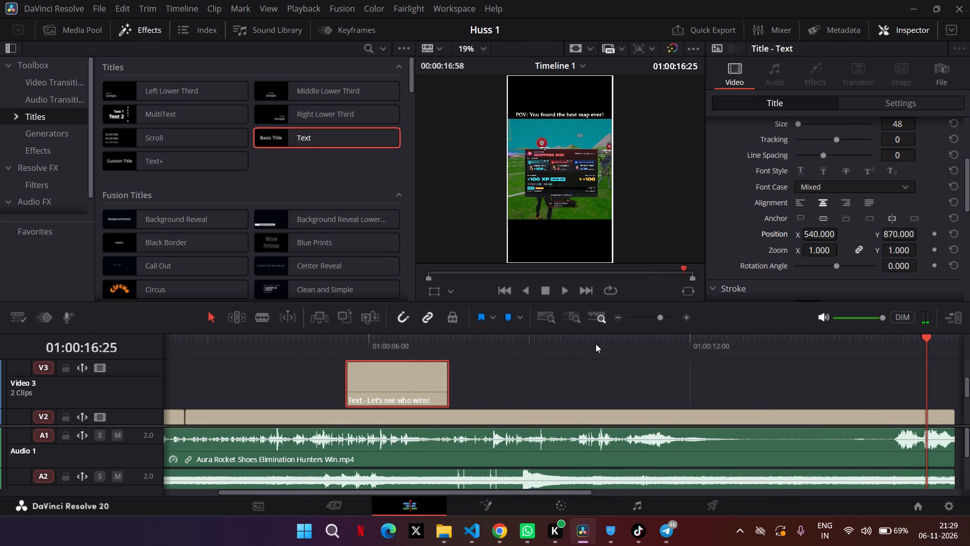
left_click(582, 343)
key("space")
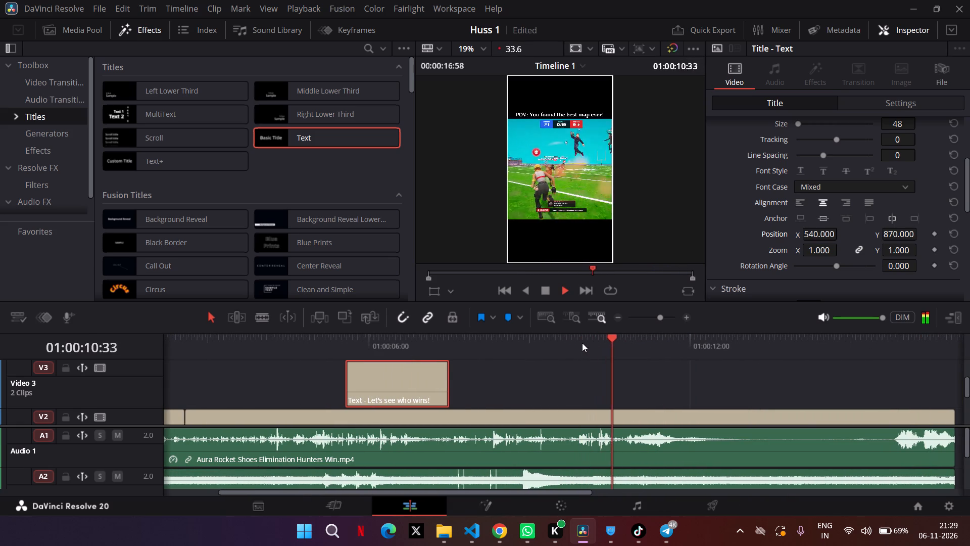
key("space")
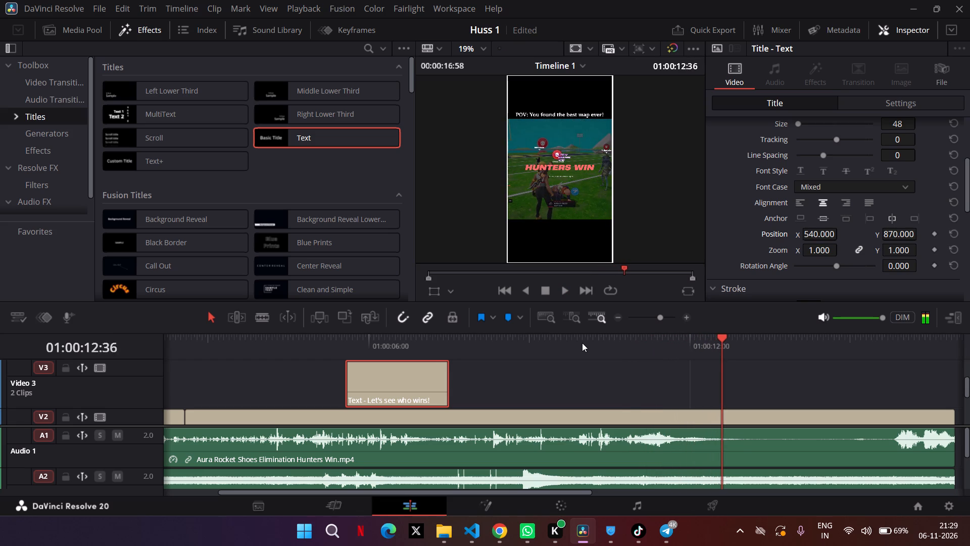
left_click(711, 343)
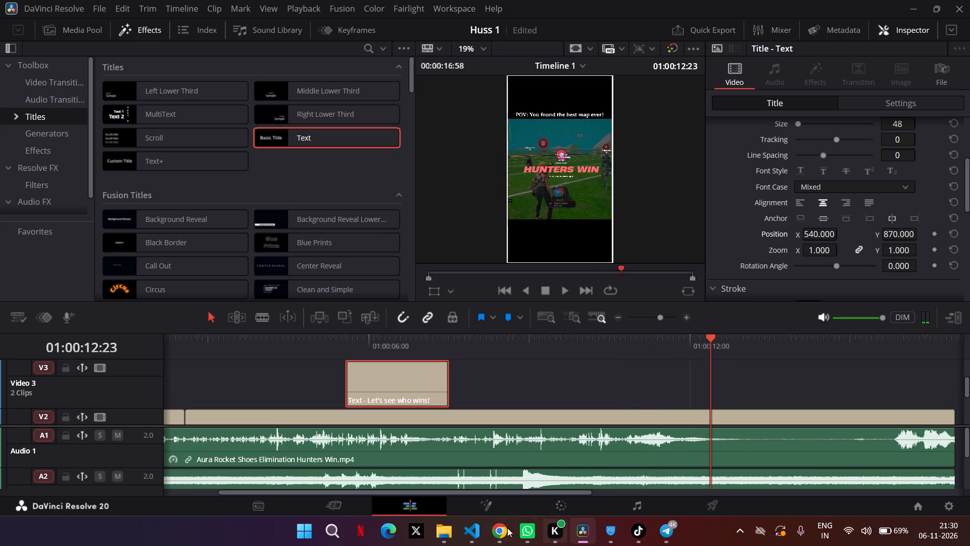
Switch to File Explorer and show the Downloads folder with the project's media files.
left_click(442, 534)
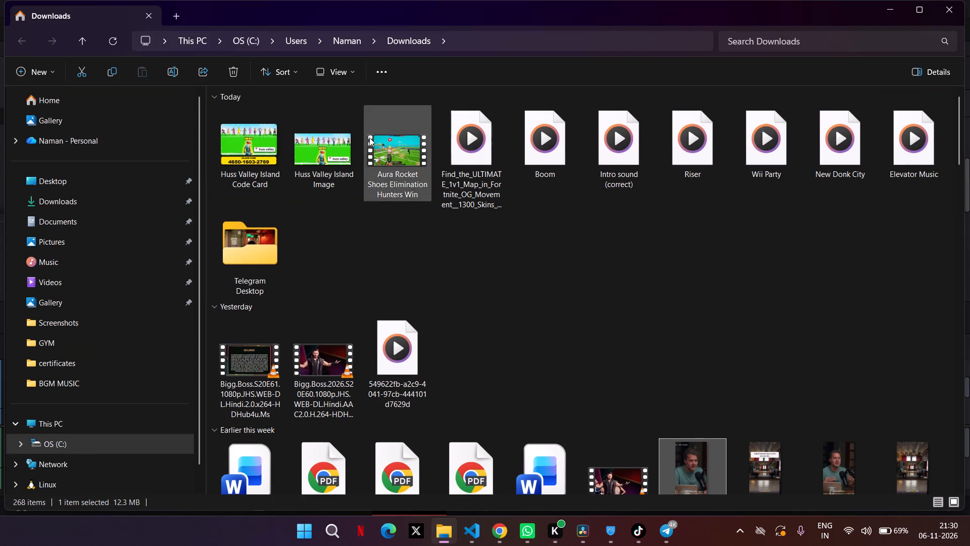
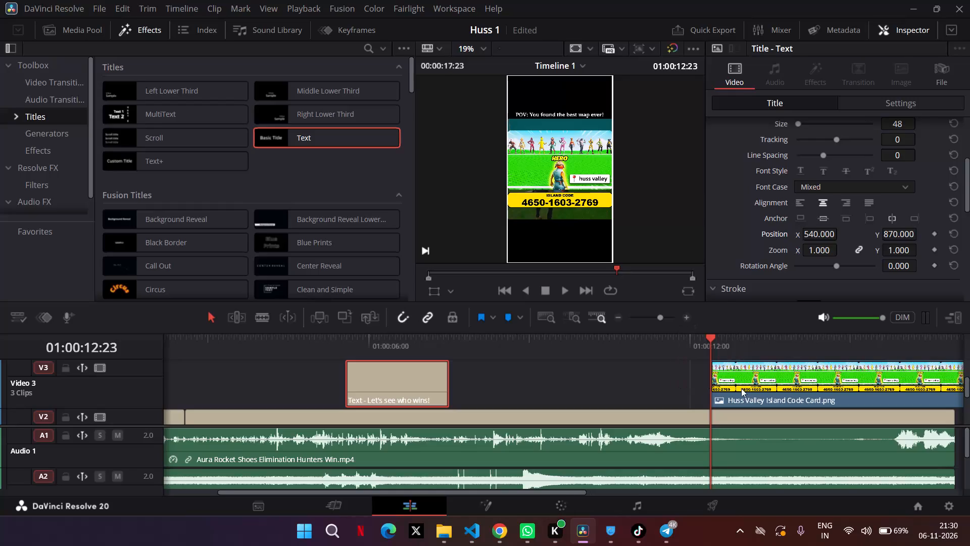
Crop about 615 off the top of the Huss Valley Island Code Card, leaving only its yellow island code banner.
left_click(741, 388)
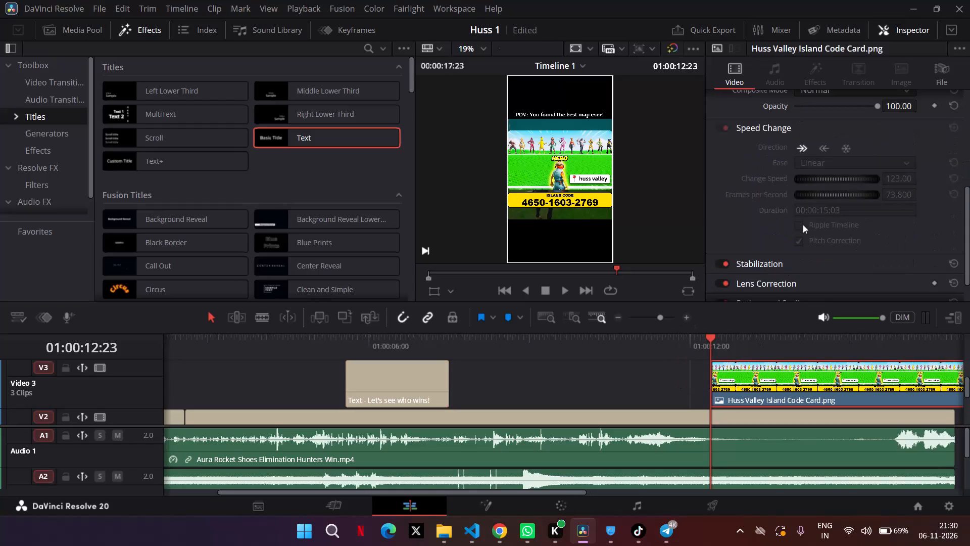
scroll(826, 184, "down", 1)
scroll(826, 184, "up", 1)
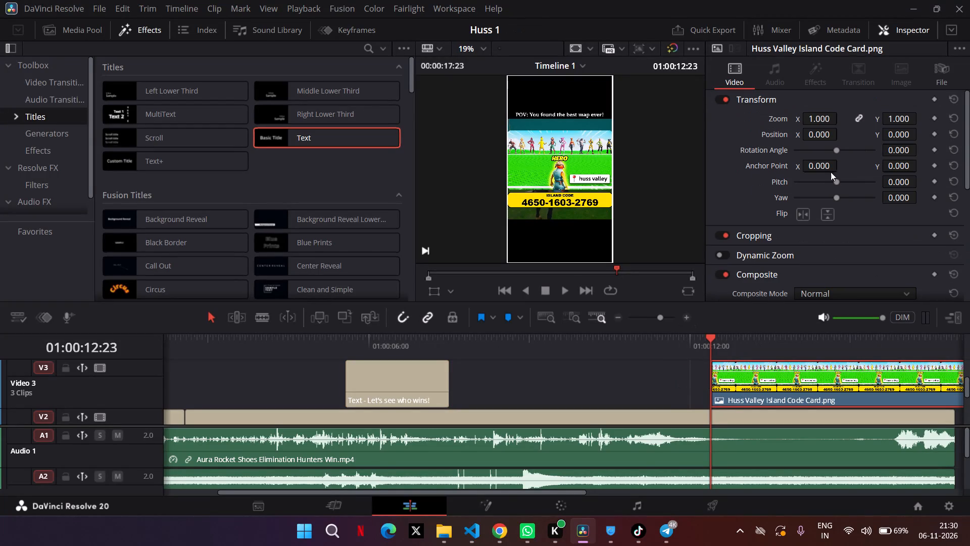
left_click(805, 230)
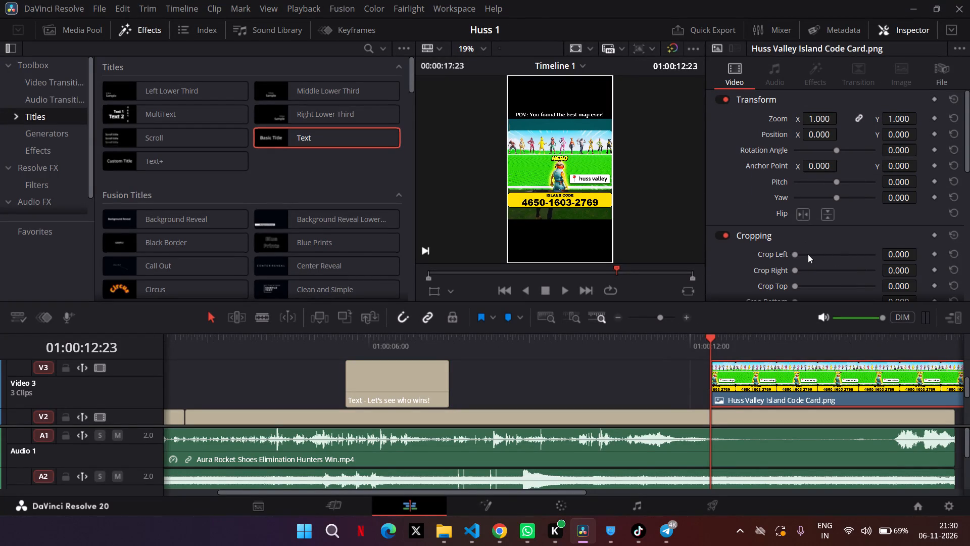
scroll(819, 236, "down", 1)
left_click_drag(796, 201, 833, 208)
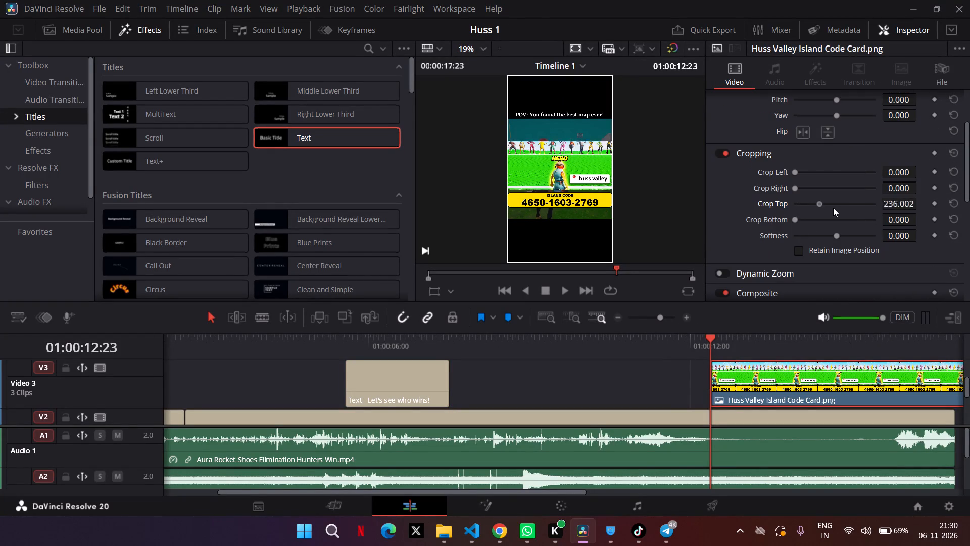
left_click_drag(833, 208, 859, 217)
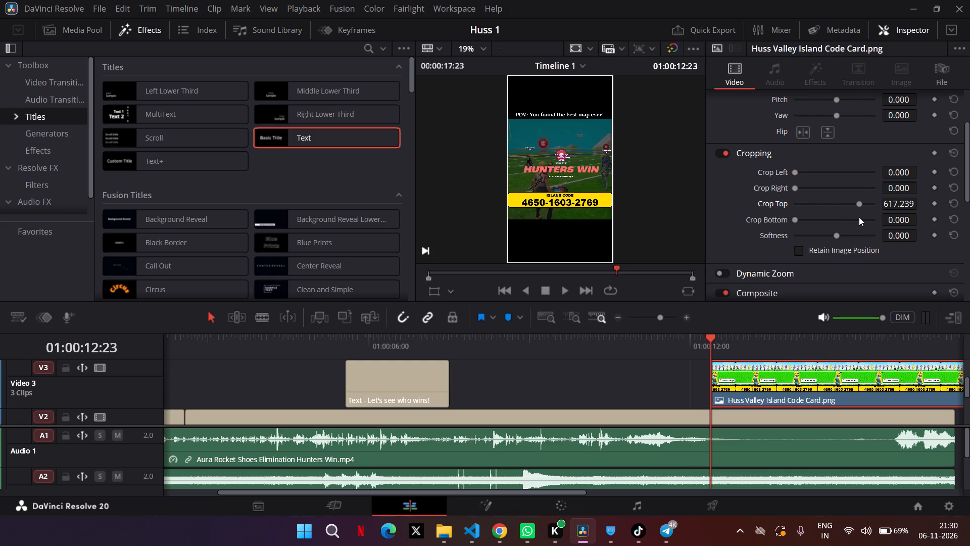
left_click_drag(897, 204, 892, 204)
left_click_drag(892, 204, 895, 211)
left_click_drag(901, 220, 872, 215)
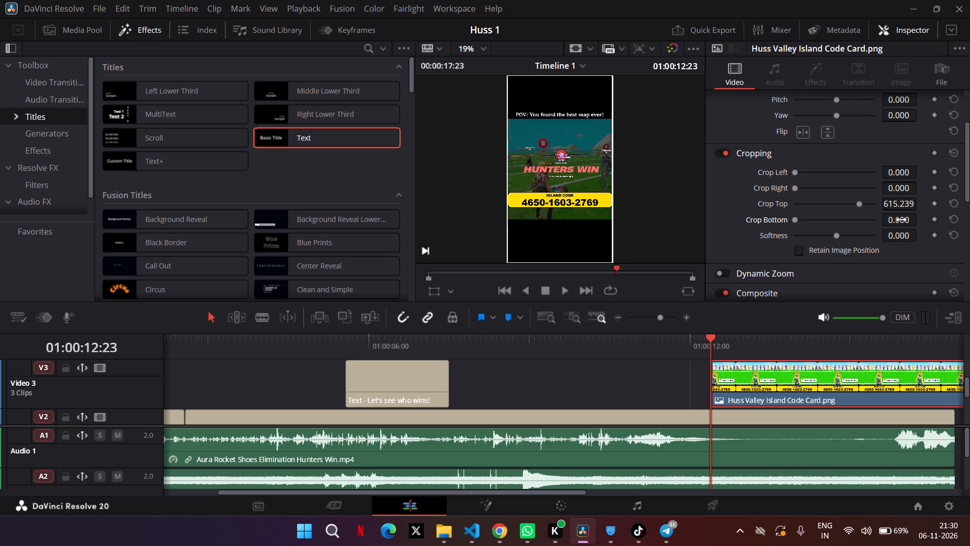
Scale the cropped island code card down to a zoom of 0.720.
scroll(903, 157, "up", 4)
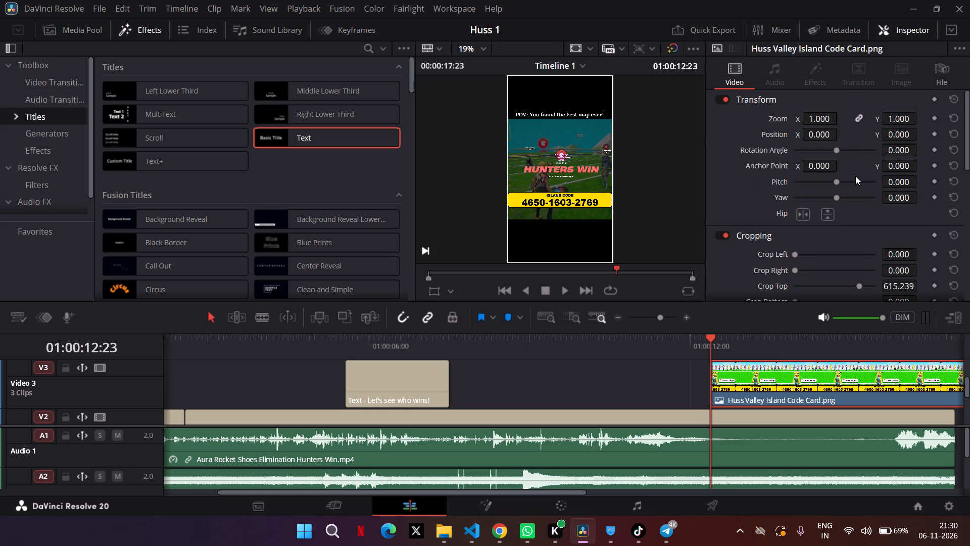
left_click_drag(906, 116, 898, 115)
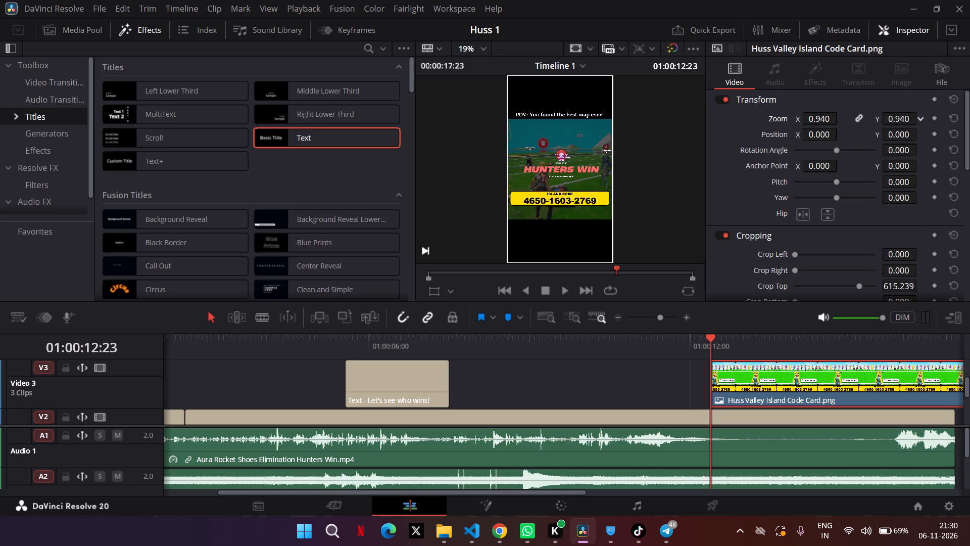
left_click_drag(898, 115, 883, 117)
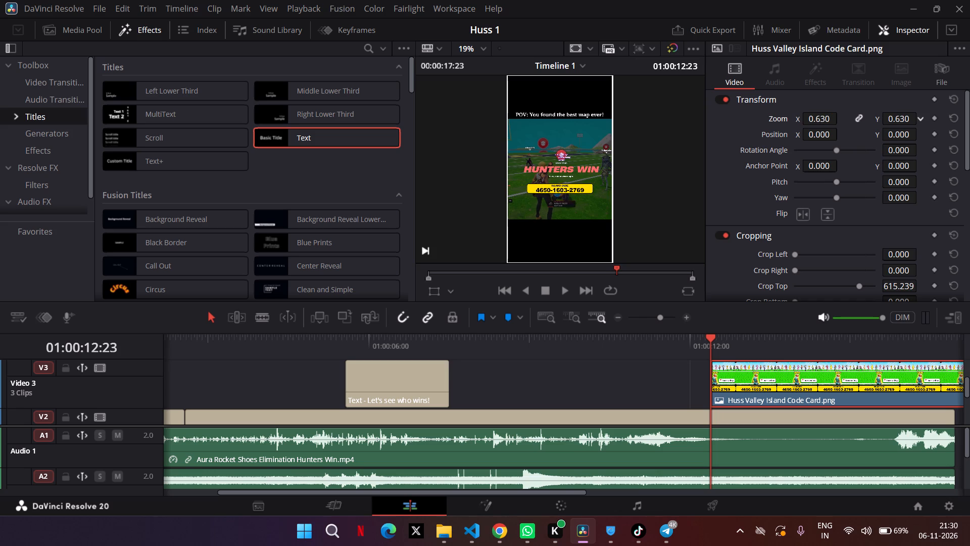
left_click_drag(883, 117, 889, 123)
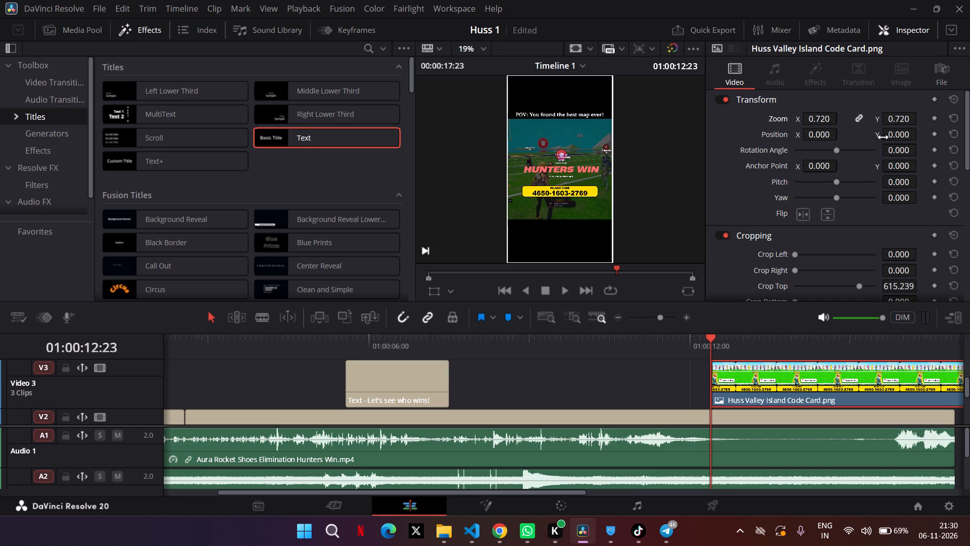
Lower the island code banner to the bottom edge of the gameplay footage, at a Y position of about -465.
left_click_drag(900, 130, 641, 138)
left_click_drag(900, 130, 745, 139)
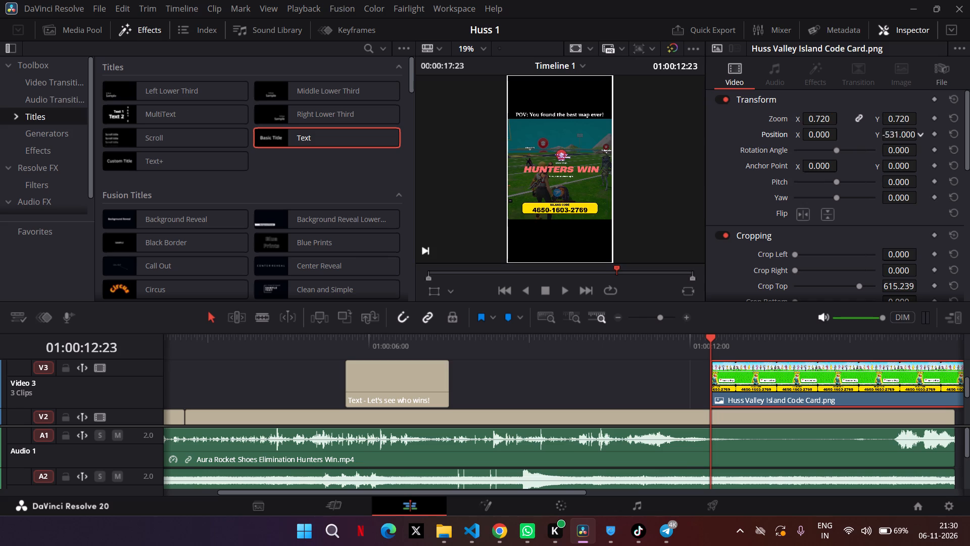
left_click_drag(745, 139, 632, 143)
left_click_drag(900, 130, 829, 148)
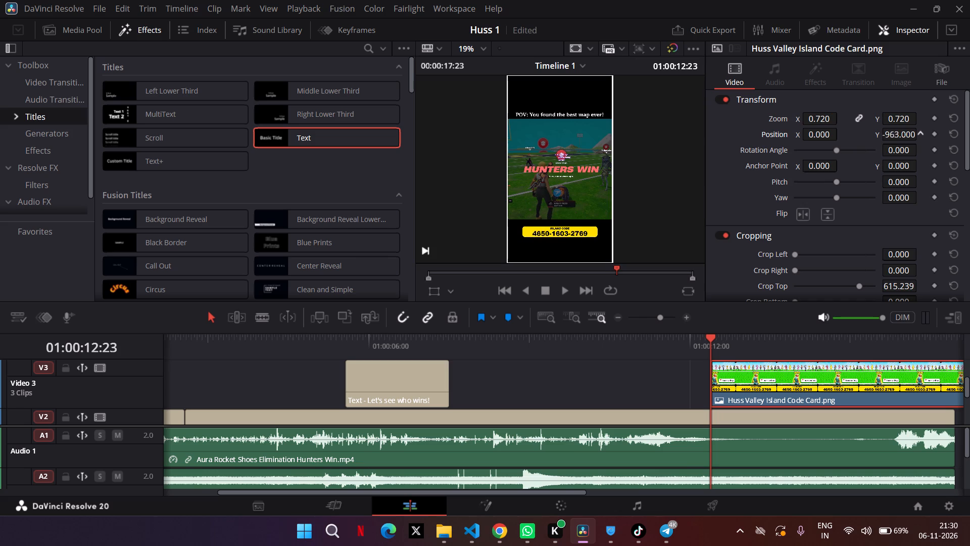
left_click_drag(829, 148, 550, 308)
left_click_drag(900, 130, 571, 304)
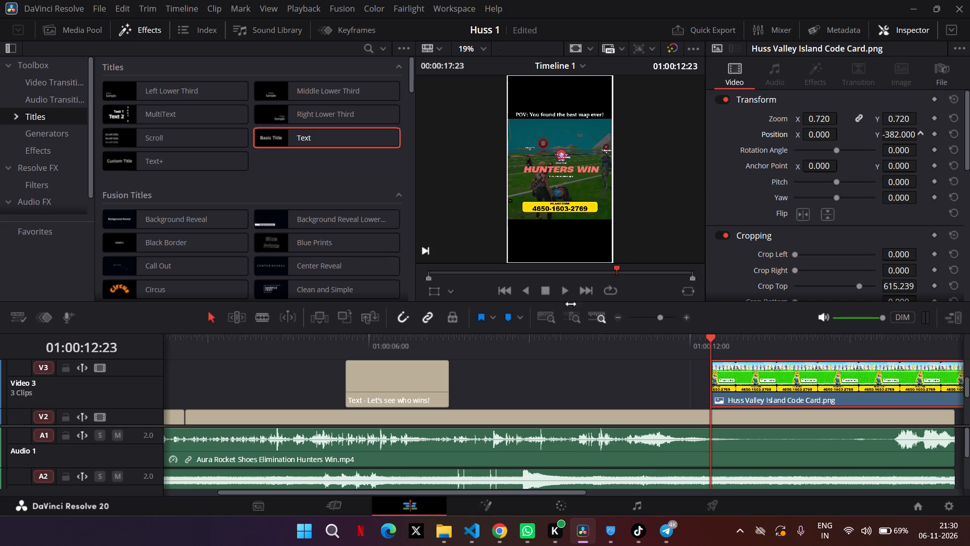
left_click_drag(571, 304, 571, 304)
left_click_drag(900, 130, 489, 275)
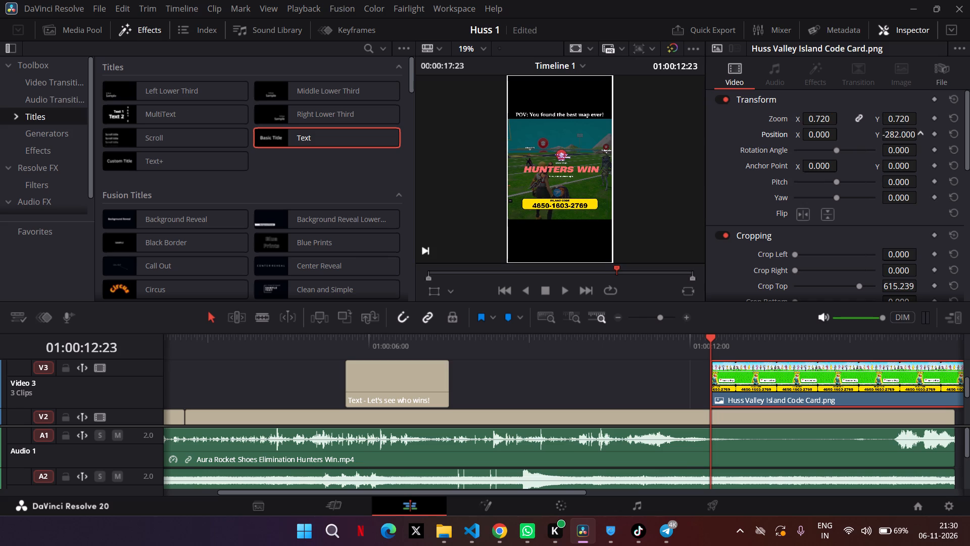
left_click_drag(489, 275, 419, 251)
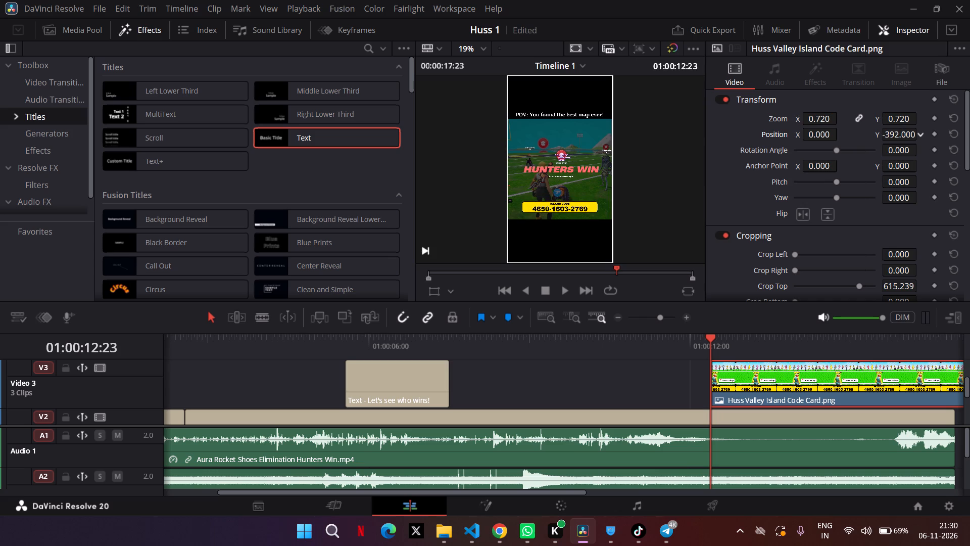
left_click_drag(419, 251, 438, 274)
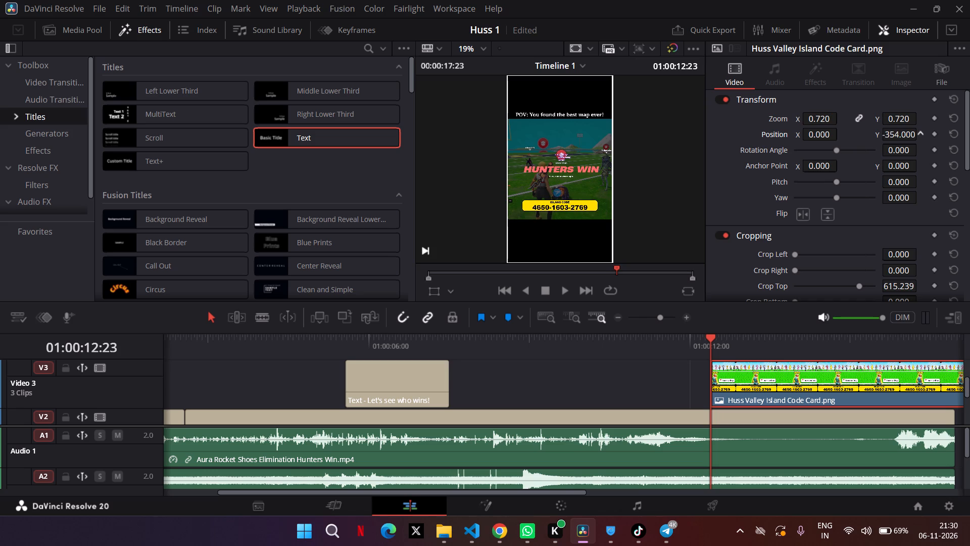
left_click_drag(438, 274, 363, 255)
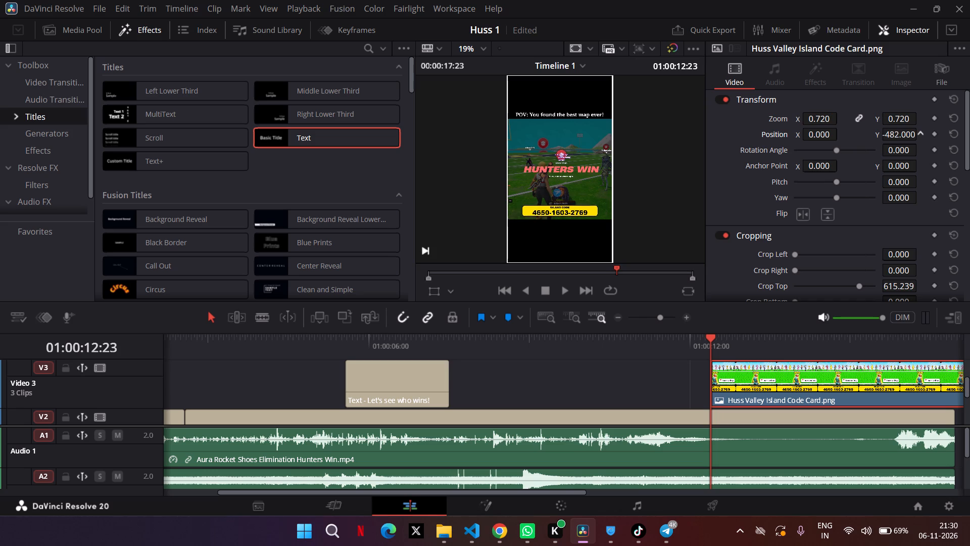
left_click_drag(363, 255, 373, 262)
Play the ending and fine-tune the island code banner to zoom 0.740, position X 17 and Y -504.
left_click(634, 340)
key("space")
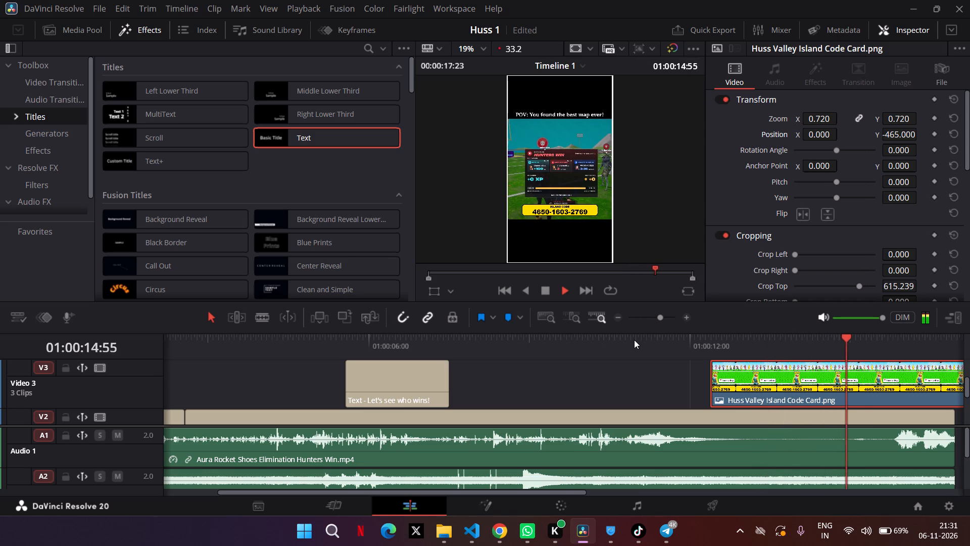
key("space")
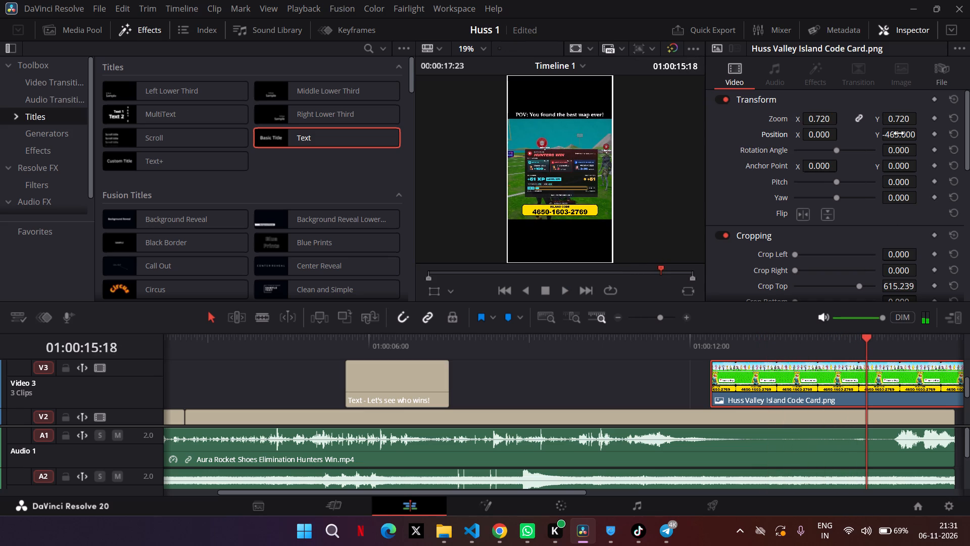
left_click_drag(899, 133, 861, 129)
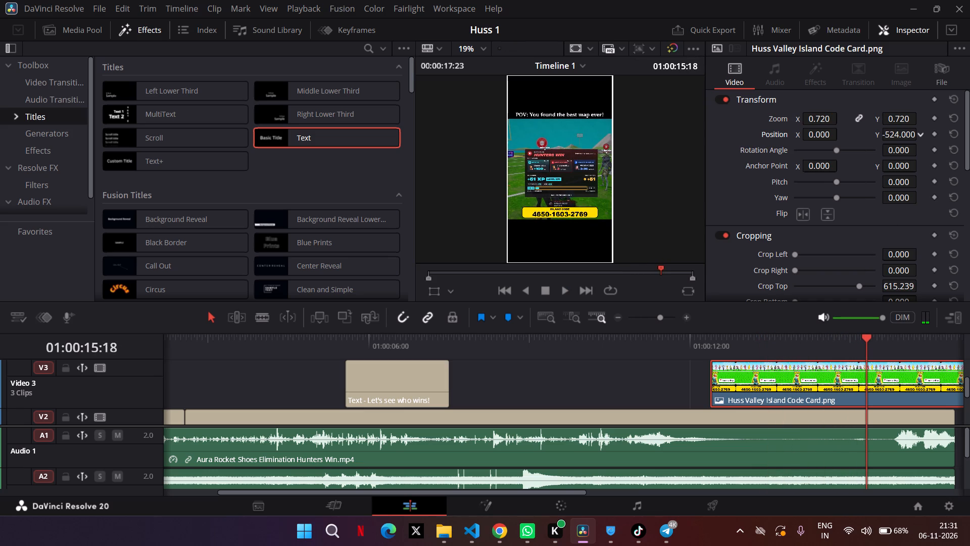
left_click_drag(861, 129, 866, 130)
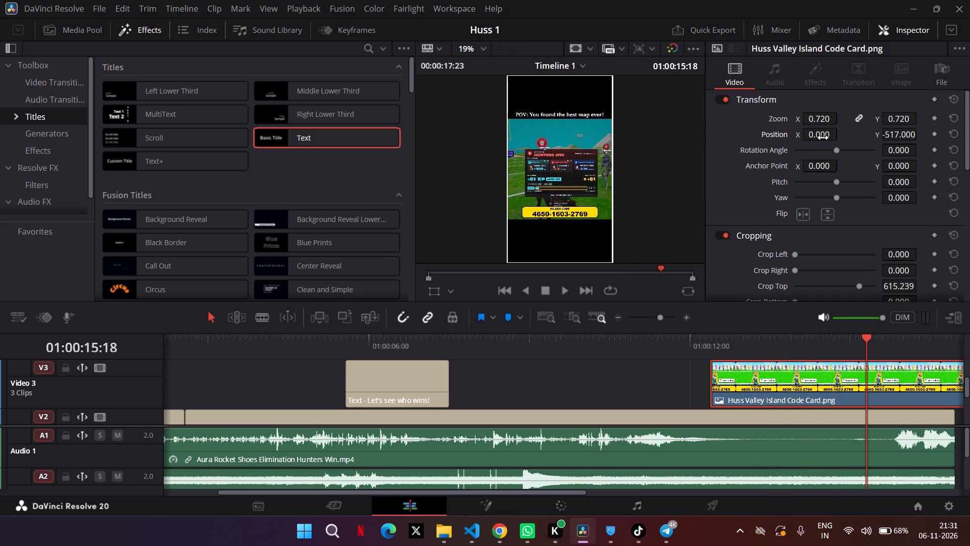
left_click_drag(821, 136, 831, 143)
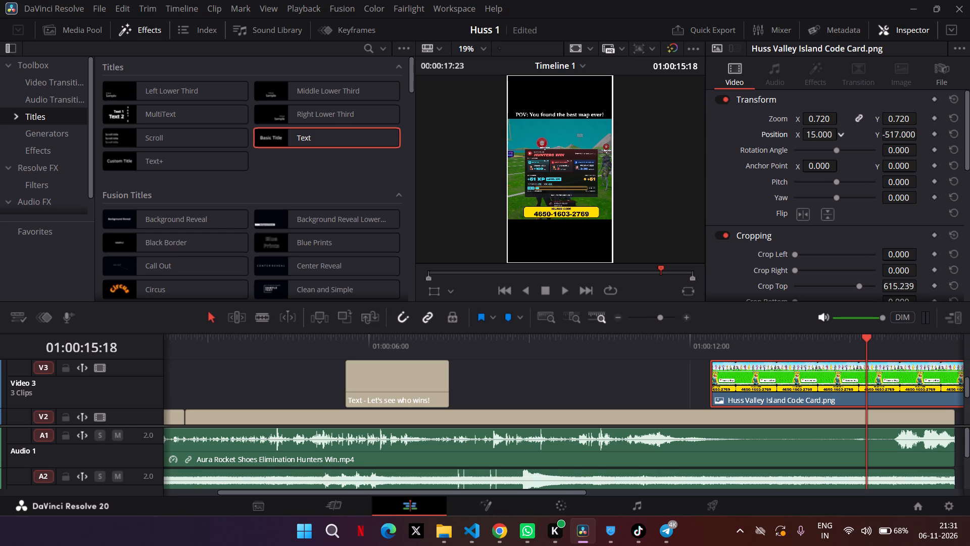
left_click_drag(831, 143, 832, 142)
left_click(828, 120)
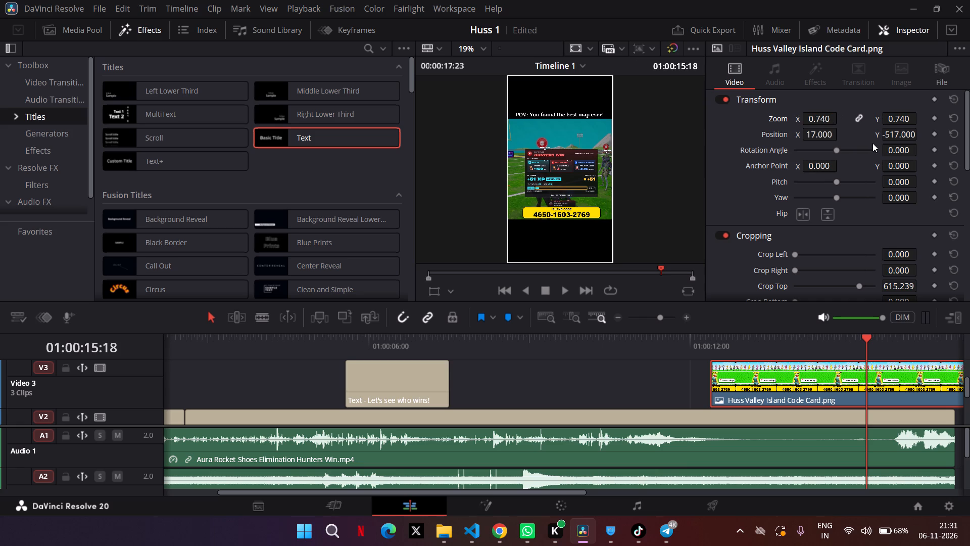
left_click_drag(910, 139, 915, 141)
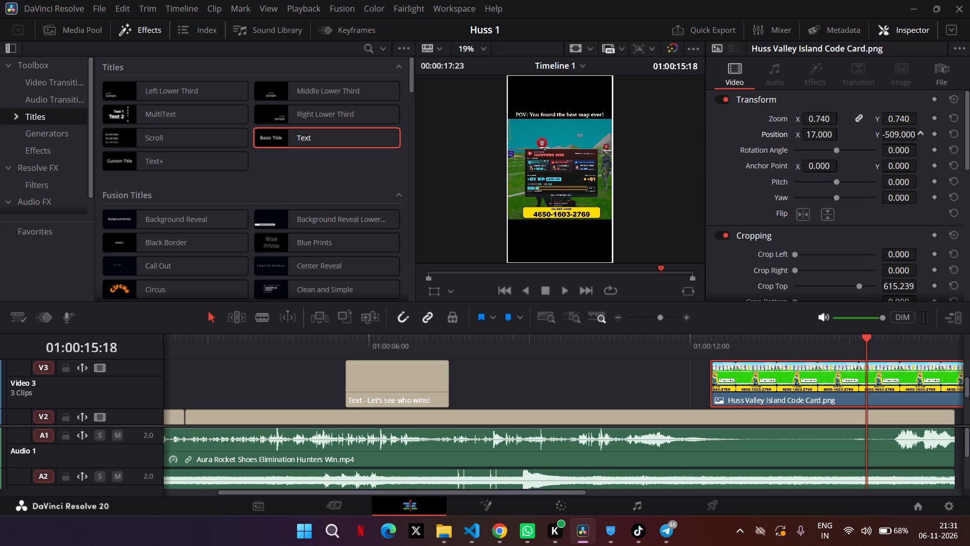
left_click_drag(915, 141, 918, 143)
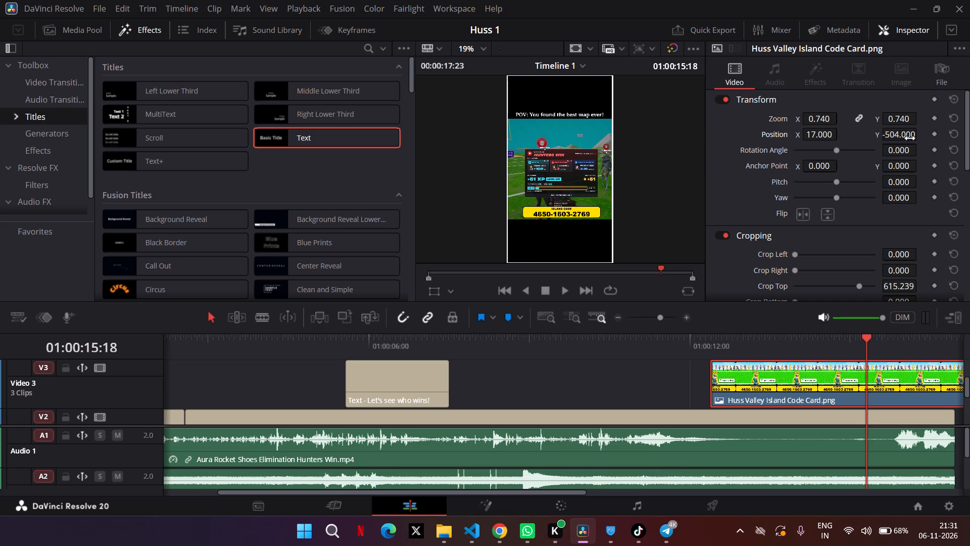
Play through to the end and trim the island code card's end to the gameplay's end at 01:00:16:58.
left_click(693, 343)
key("space")
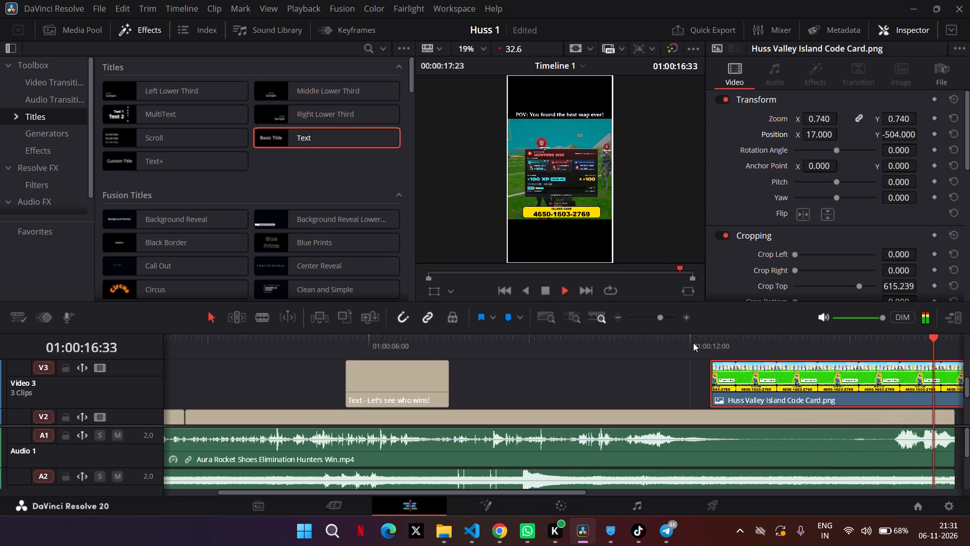
key("space")
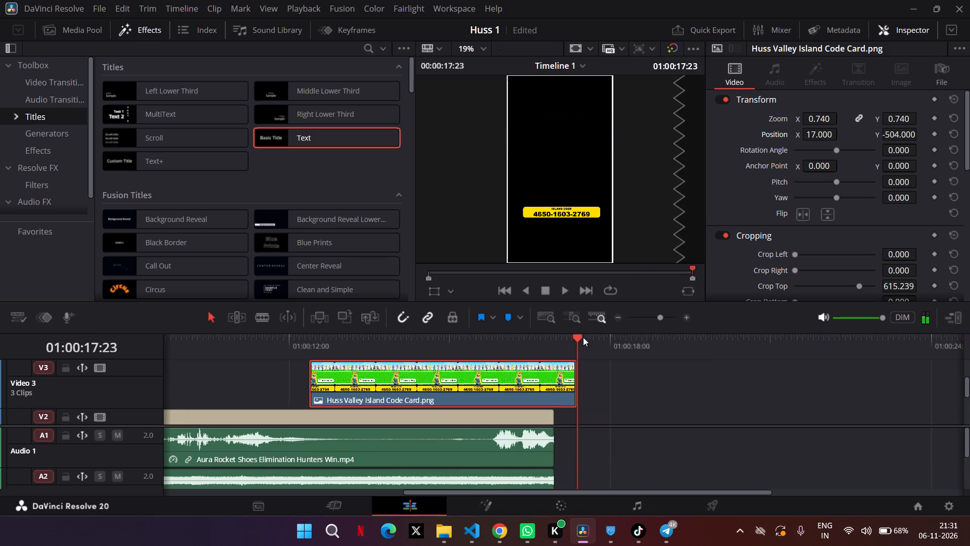
left_click(548, 338)
left_click(552, 339)
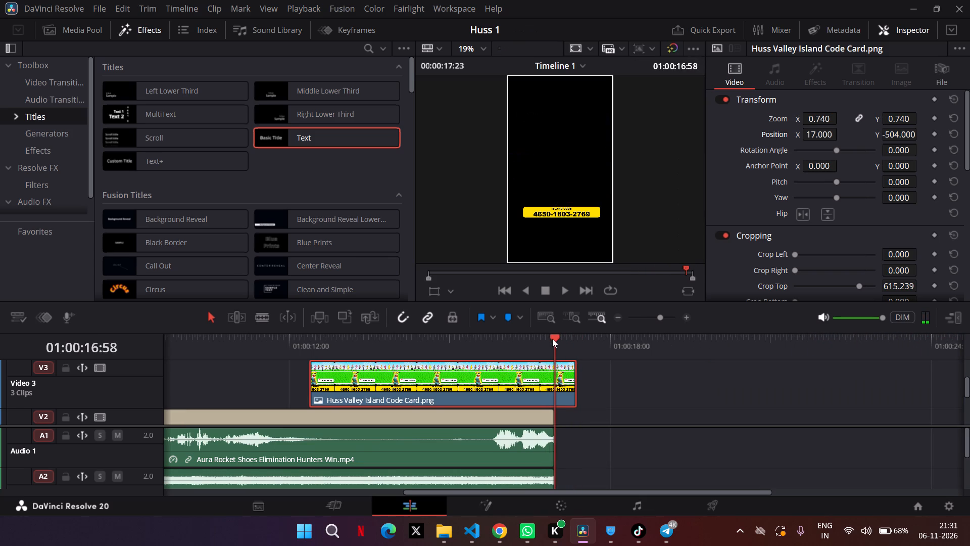
left_click(557, 331)
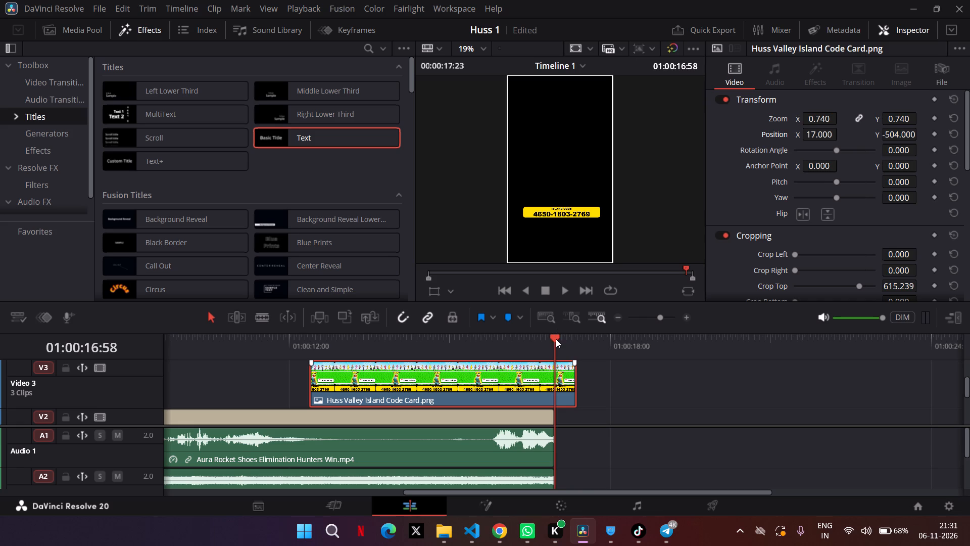
left_click(556, 339)
key("shift+braceright")
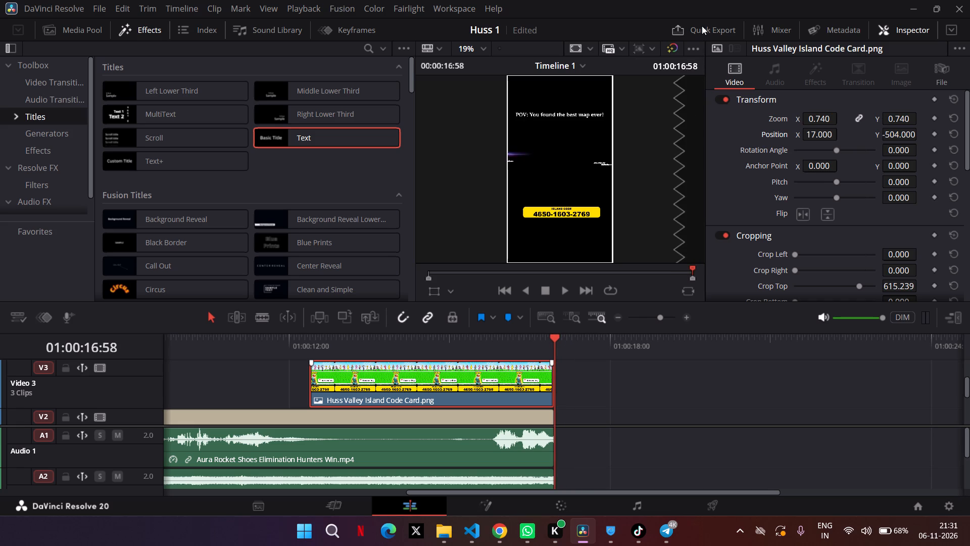
left_click_drag(551, 361, 527, 364)
Quick-export the timeline with the H.264 Master preset to the Desktop as Huss 1.mov, replacing the existing file.
left_click(719, 33)
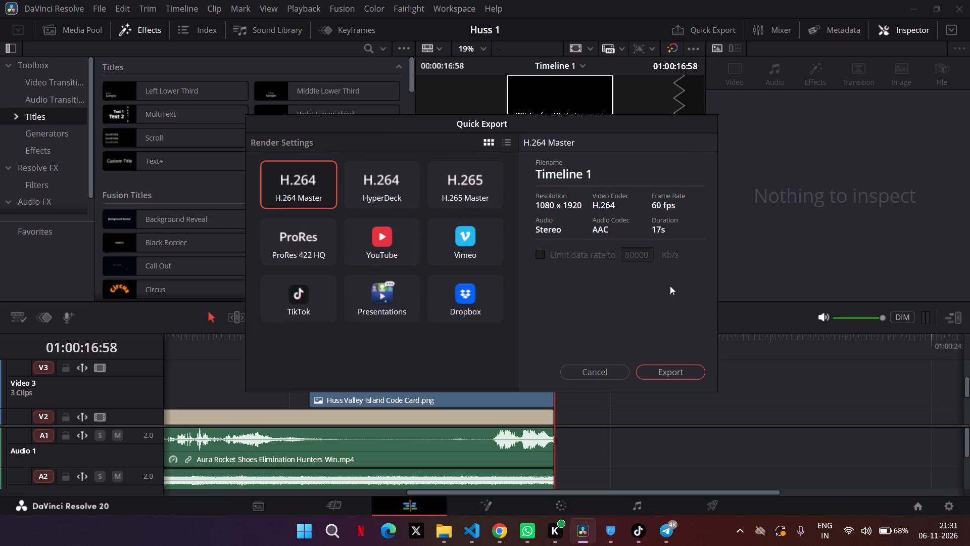
left_click(661, 373)
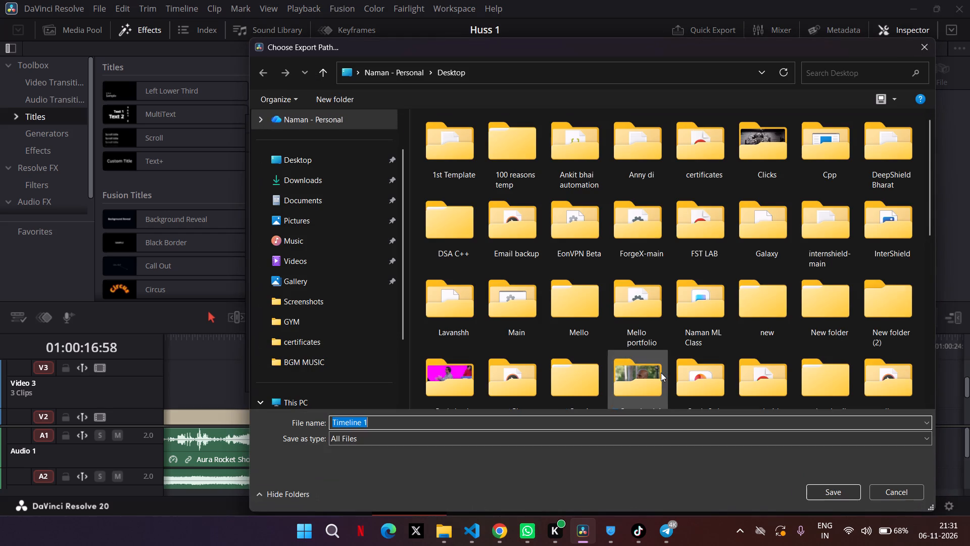
type("Huss")
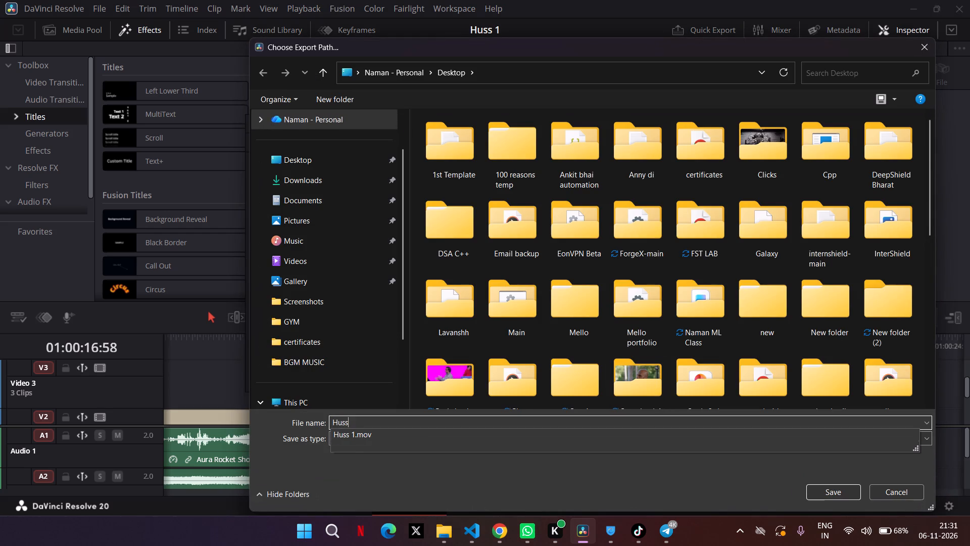
left_click(369, 437)
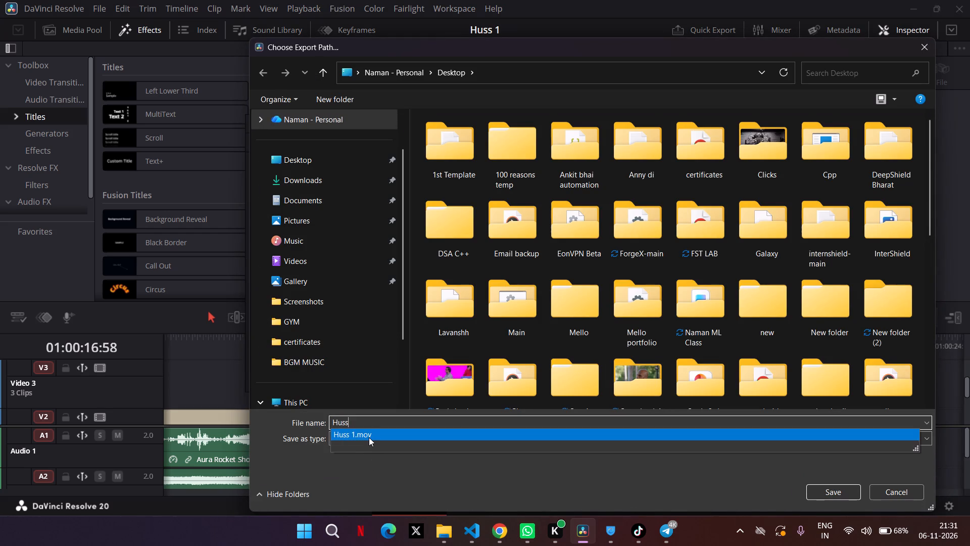
left_click(371, 434)
left_click(387, 437)
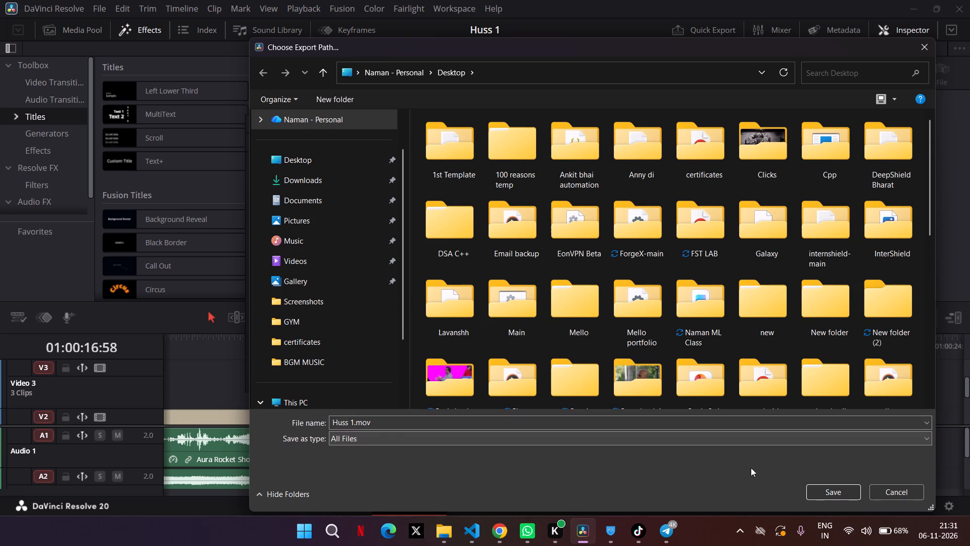
double_click(314, 155)
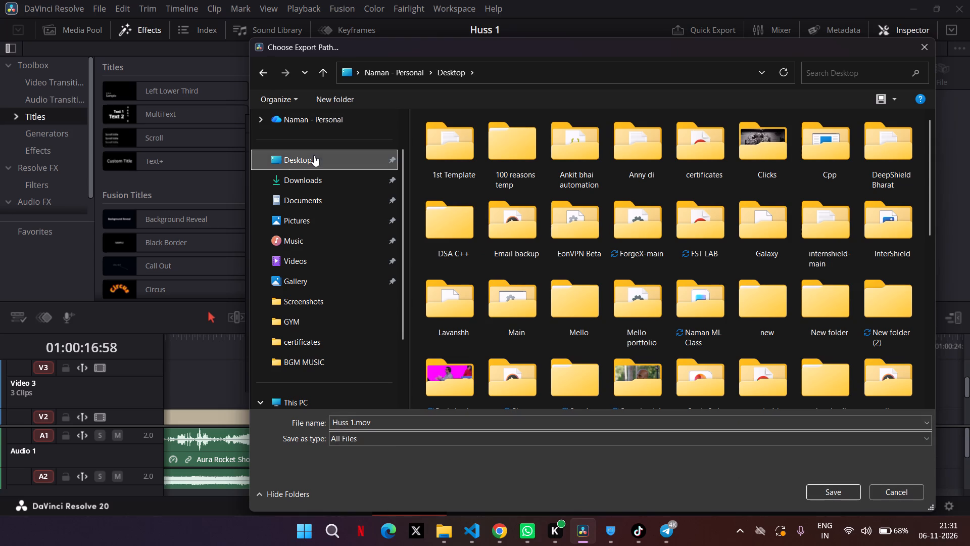
left_click(828, 493)
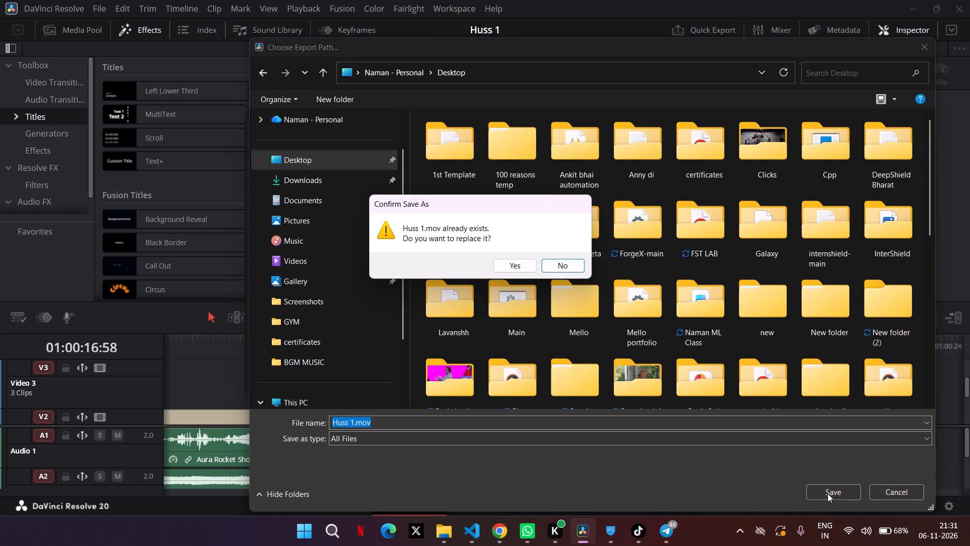
left_click(515, 272)
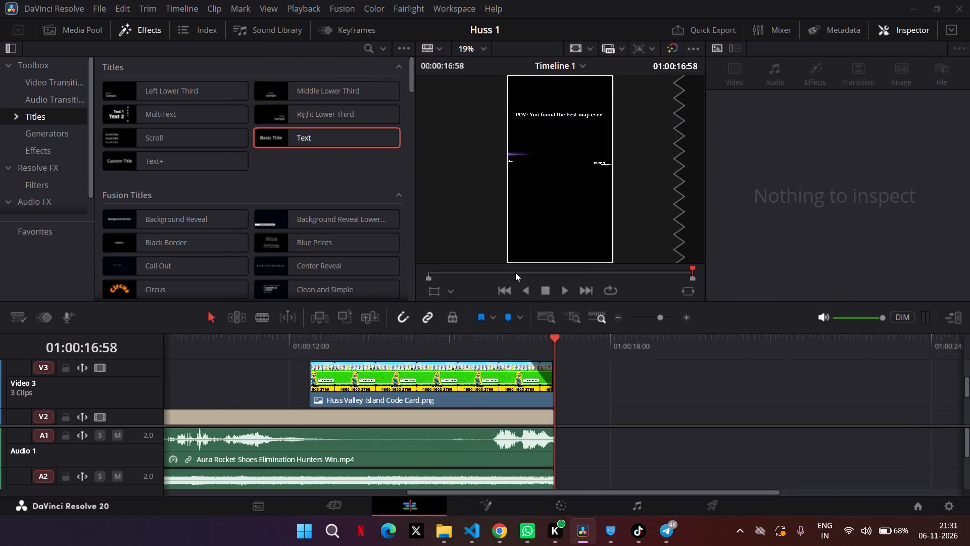